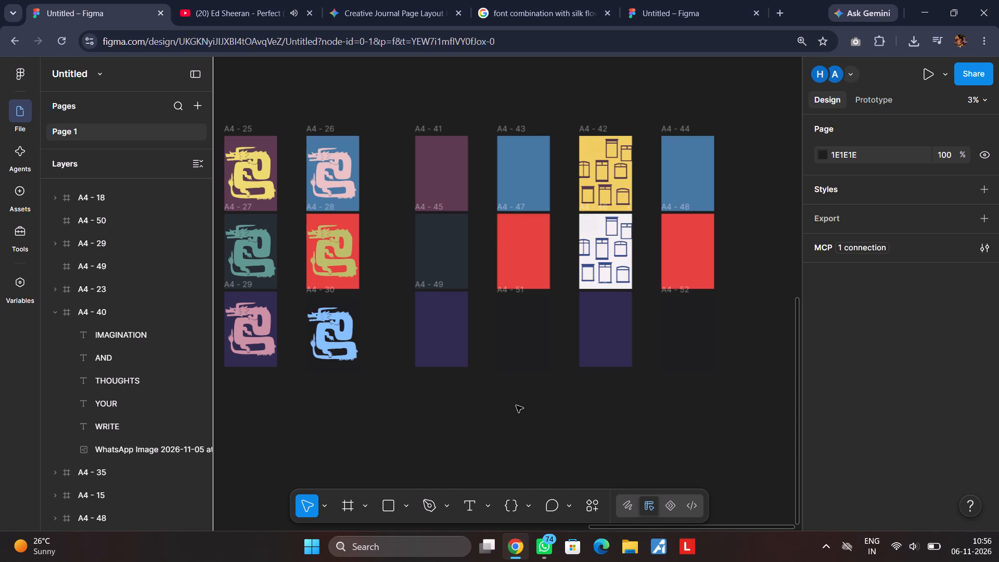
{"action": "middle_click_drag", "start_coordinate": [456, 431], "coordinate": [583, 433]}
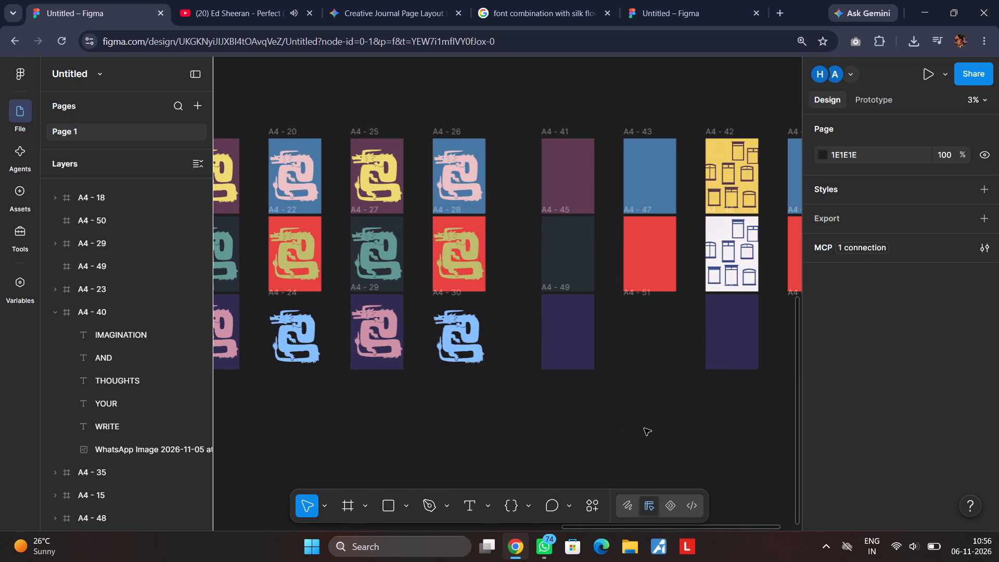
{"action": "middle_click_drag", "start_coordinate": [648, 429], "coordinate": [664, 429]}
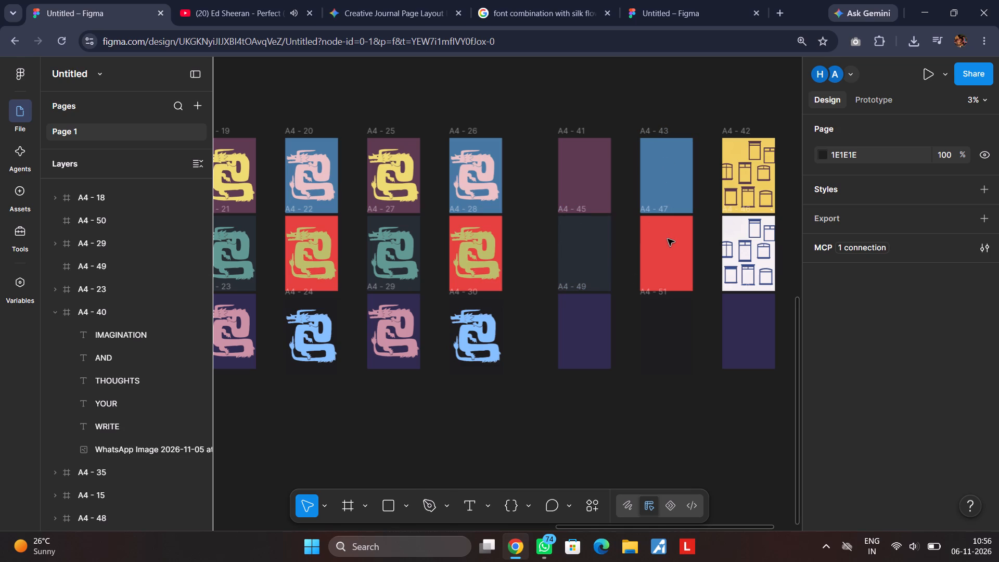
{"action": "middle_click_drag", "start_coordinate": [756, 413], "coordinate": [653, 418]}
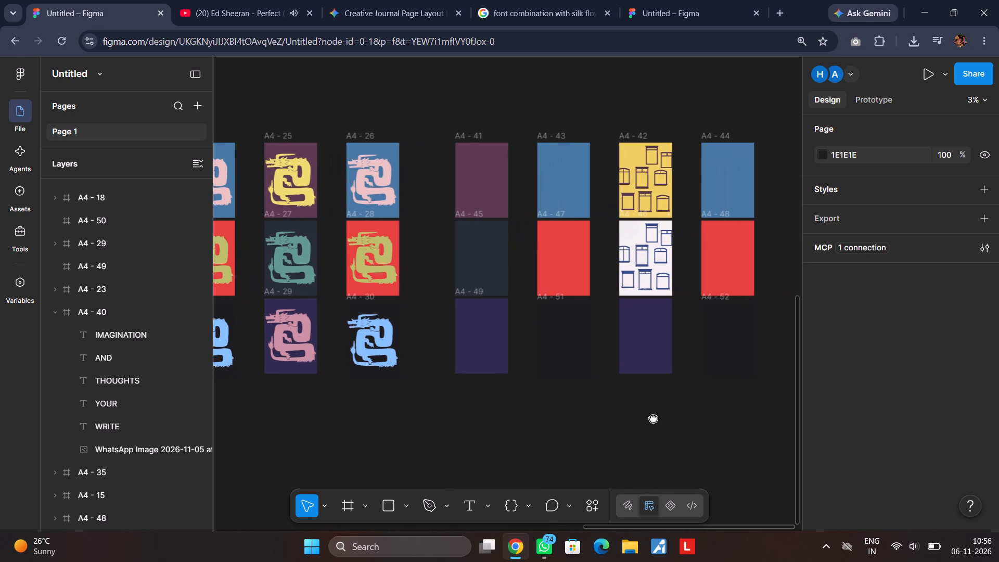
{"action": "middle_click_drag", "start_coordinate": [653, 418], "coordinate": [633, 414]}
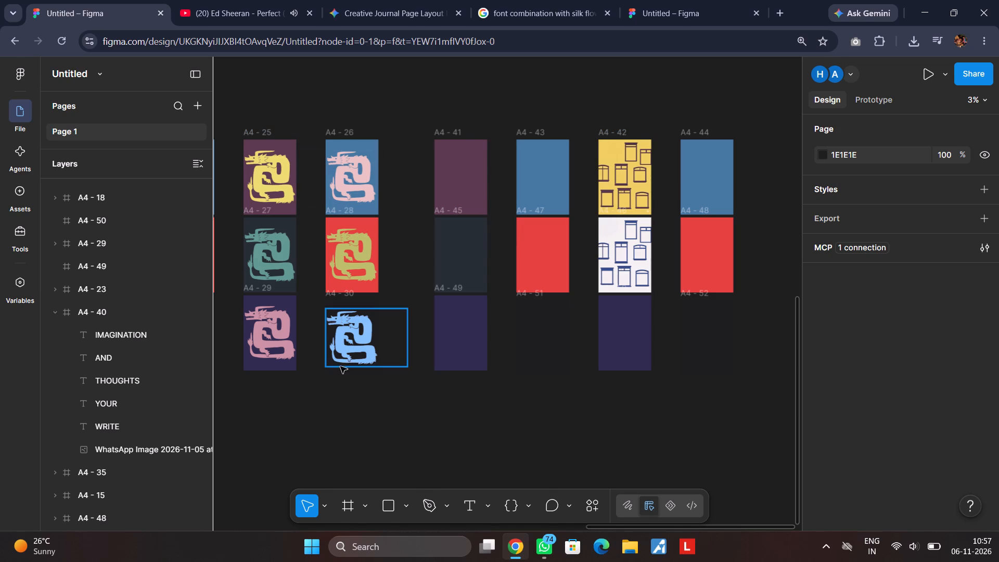
Draw a rectangle about 1340 × 1104 below frame A4 - 30 and fill it with purple 5D3A50 sampled from the A4 - 25 background.
{"action": "key", "text": "r"}
{"action": "left_click_drag", "start_coordinate": [315, 403], "coordinate": [340, 424]}
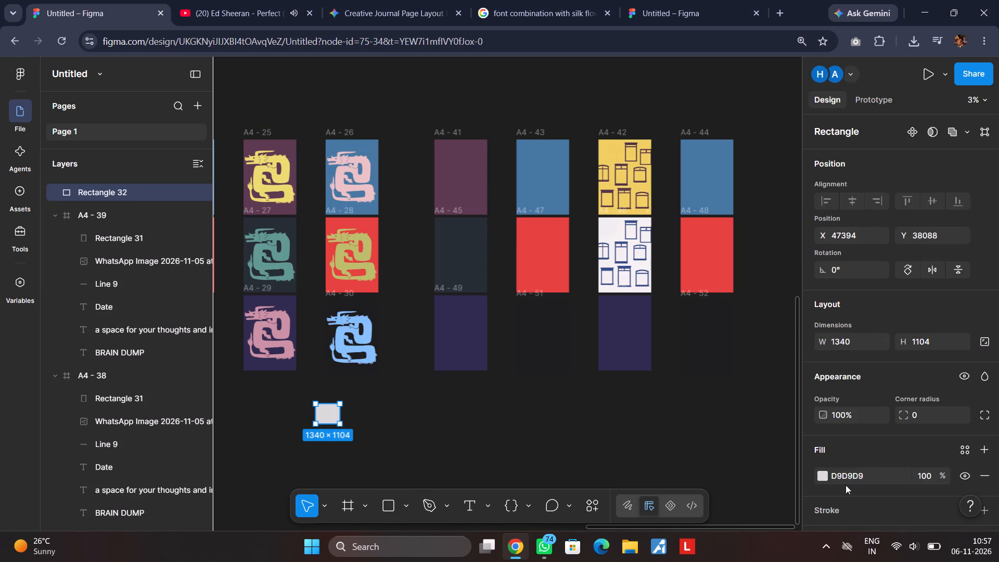
{"action": "scroll", "coordinate": [838, 456], "scroll_direction": "down", "scroll_amount": 4}
{"action": "left_click", "coordinate": [826, 386]}
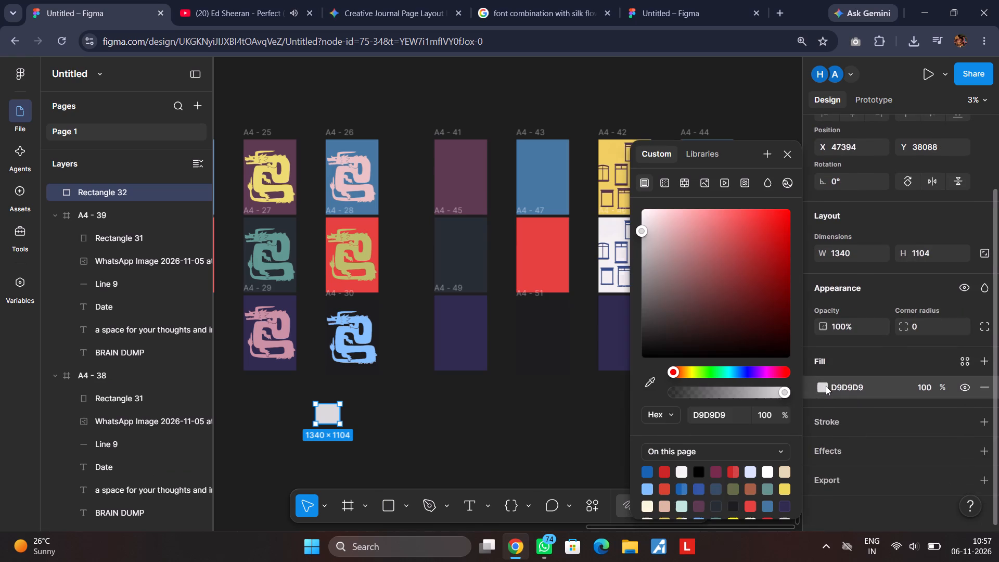
{"action": "left_click", "coordinate": [649, 390]}
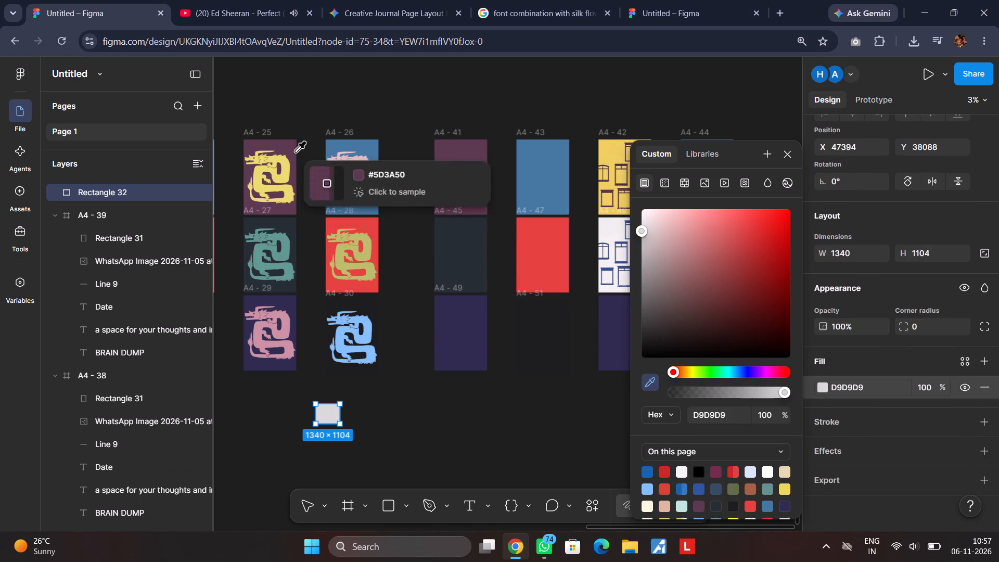
{"action": "left_click", "coordinate": [278, 144]}
{"action": "left_click", "coordinate": [795, 154]}
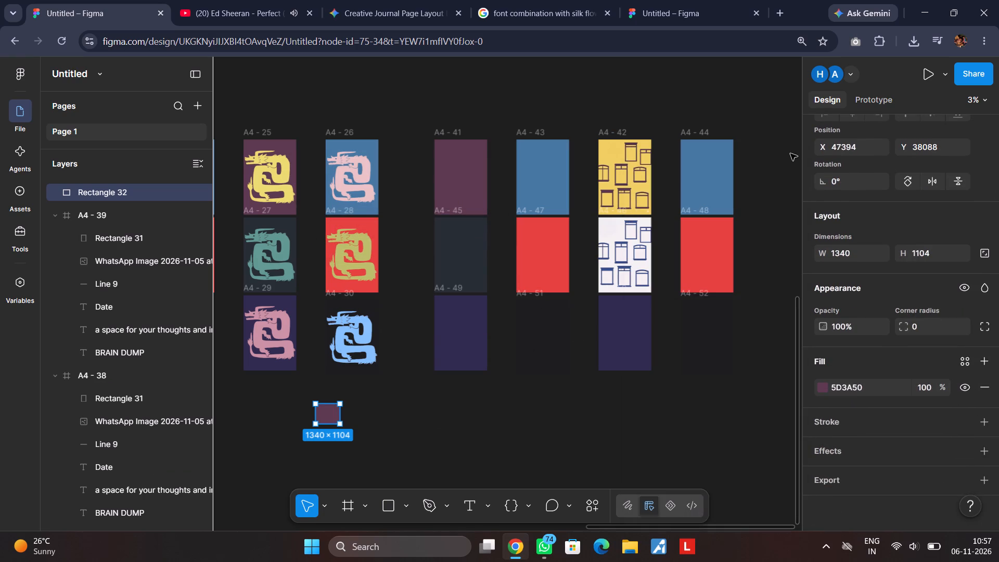
{"action": "left_click", "coordinate": [449, 421]}
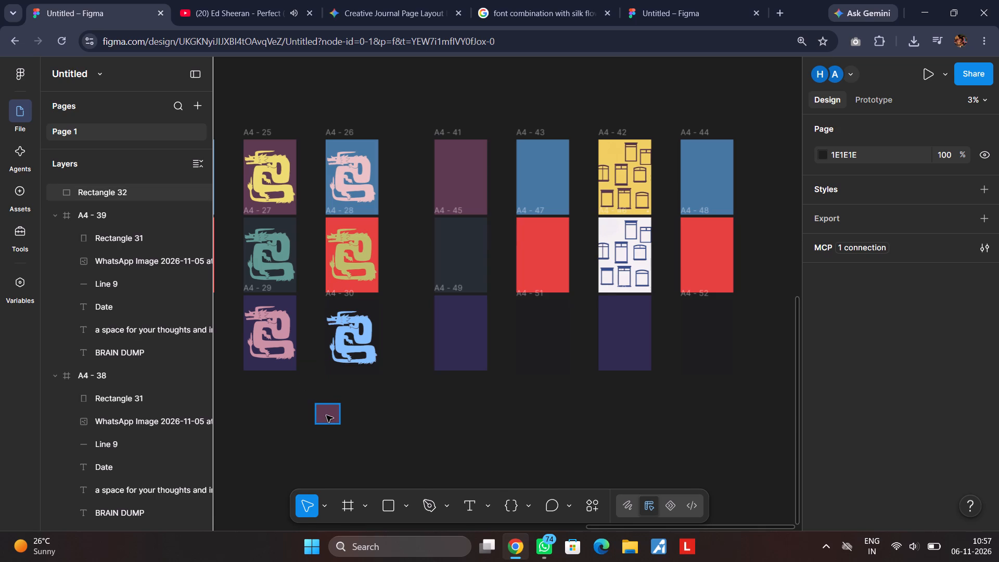
Duplicate the purple swatch just to its right and fill the copy with yellow E9DB6E sampled from the A4 - 25 artwork.
{"action": "left_click_drag", "start_coordinate": [326, 415], "coordinate": [359, 417], "text": "alt"}
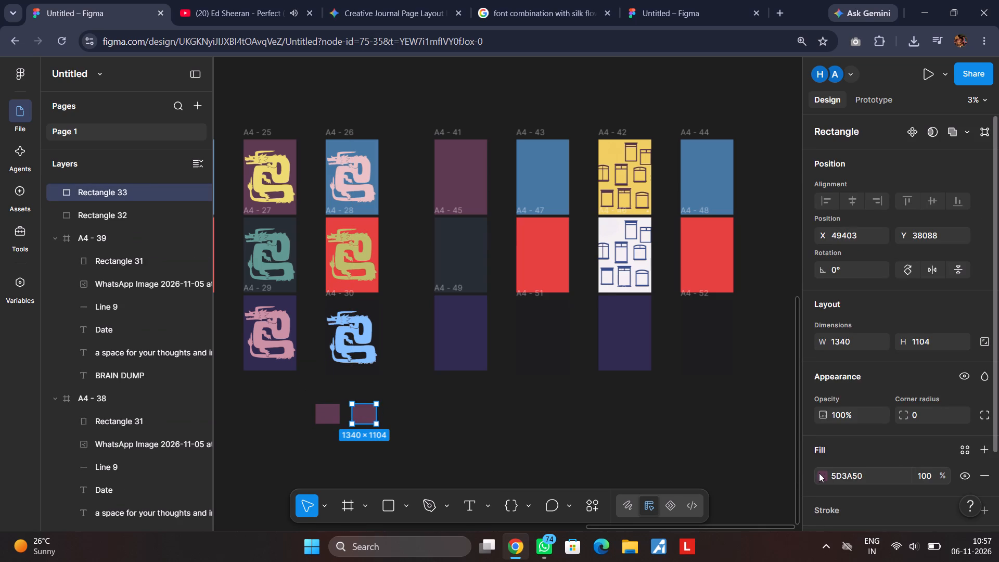
{"action": "left_click", "coordinate": [826, 472]}
{"action": "left_click", "coordinate": [655, 387]}
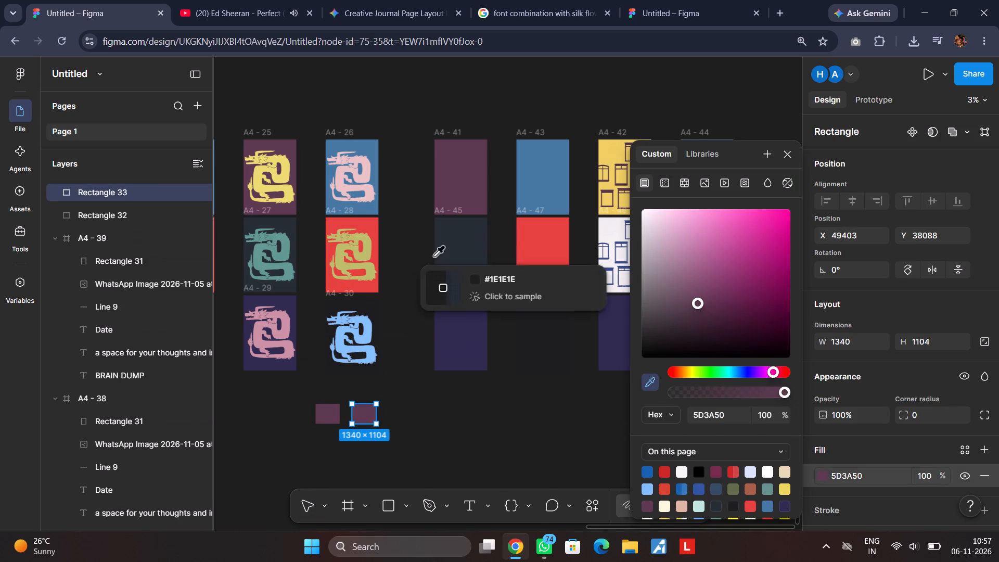
{"action": "left_click", "coordinate": [279, 180]}
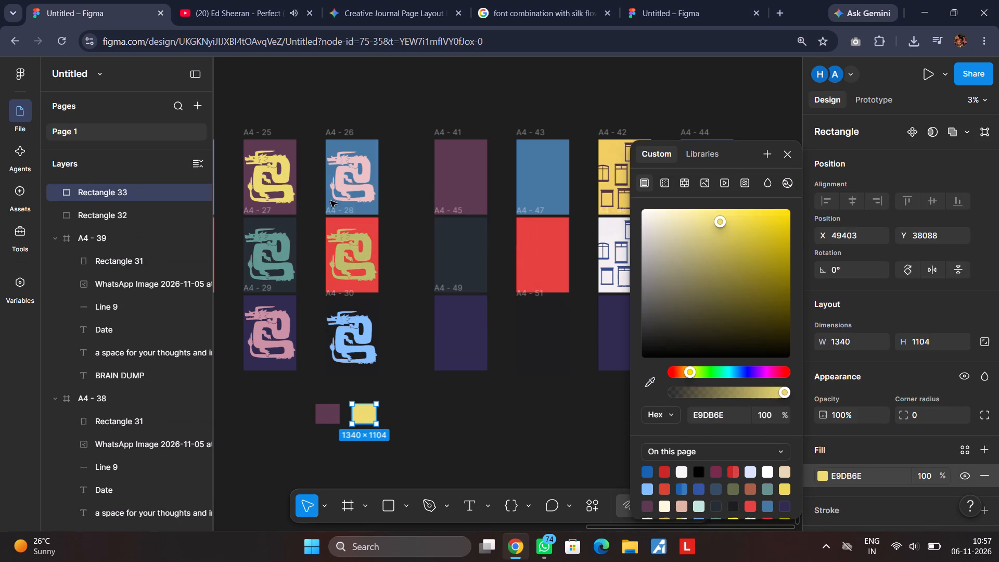
{"action": "left_click", "coordinate": [783, 156]}
{"action": "left_click", "coordinate": [537, 411]}
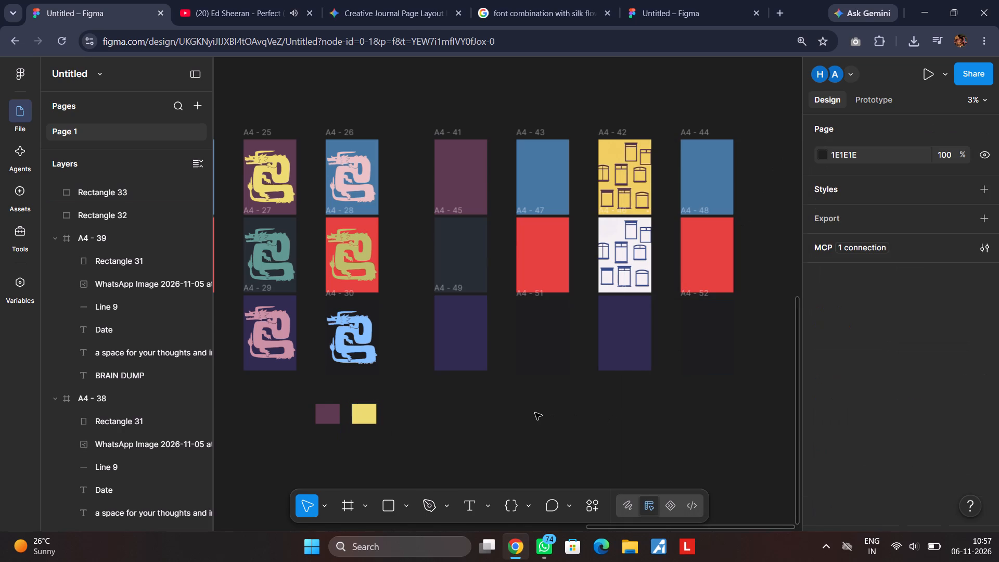
Duplicate the yellow swatch just to its right as the third swatch in the row.
{"action": "left_click_drag", "start_coordinate": [360, 413], "coordinate": [393, 416], "text": "alt"}
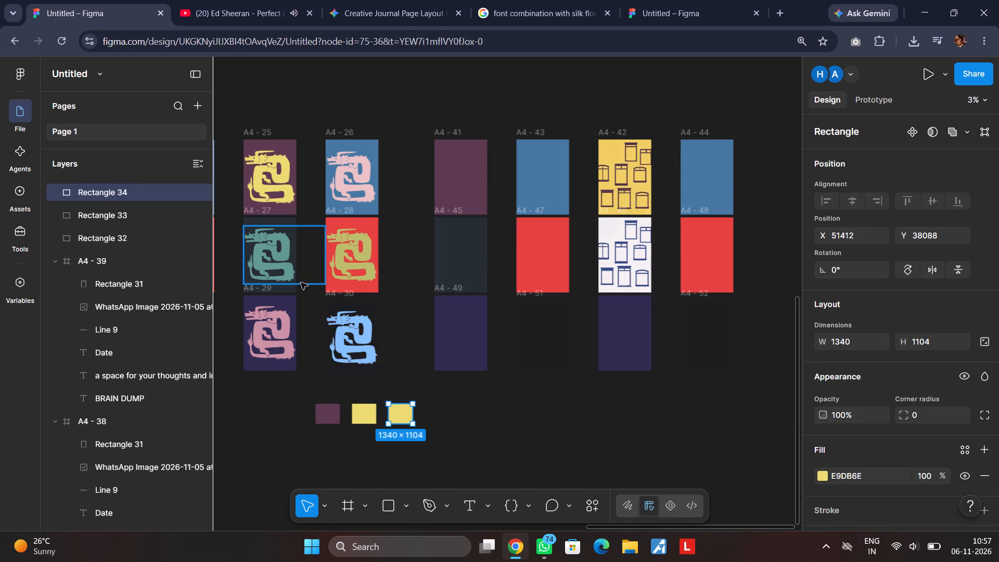
{"action": "scroll", "coordinate": [878, 435], "scroll_direction": "down", "scroll_amount": 4}
{"action": "left_click", "coordinate": [820, 387]}
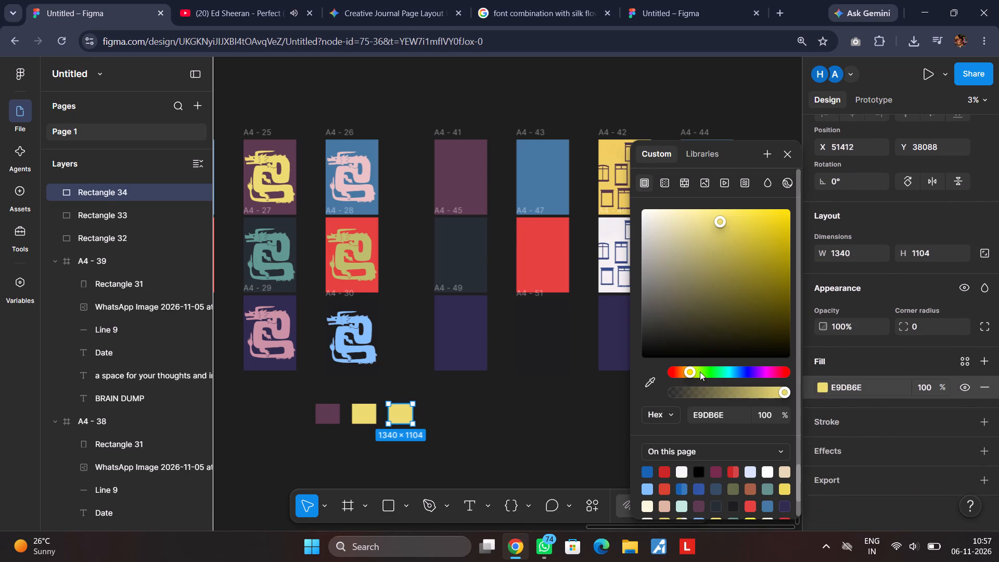
{"action": "left_click", "coordinate": [656, 380]}
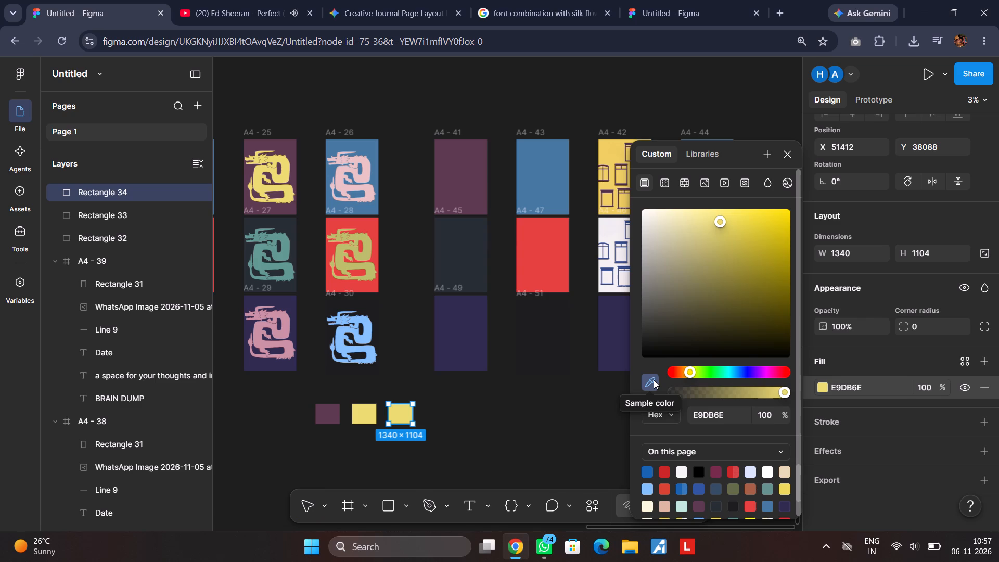
{"action": "left_click", "coordinate": [788, 150]}
{"action": "left_click", "coordinate": [640, 416]}
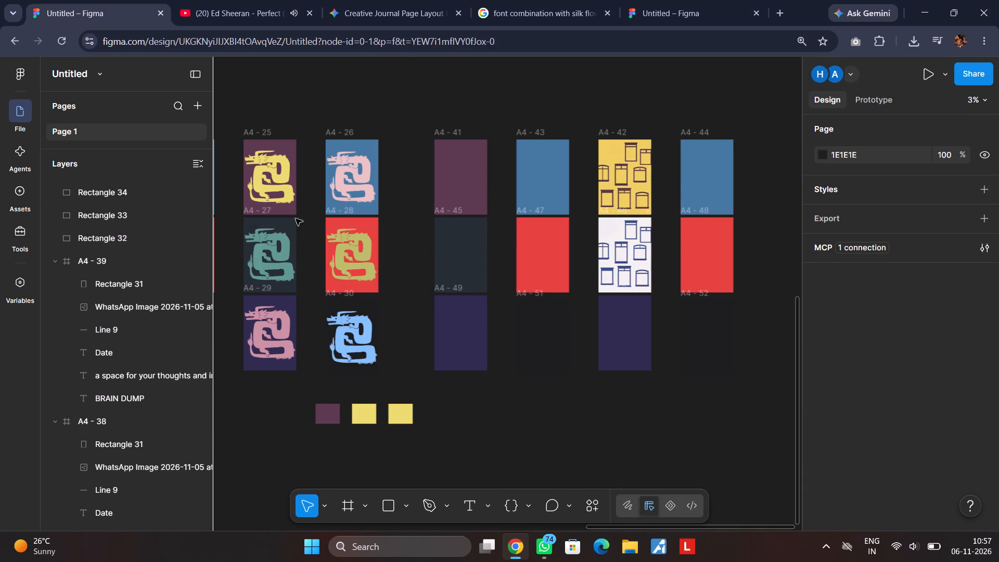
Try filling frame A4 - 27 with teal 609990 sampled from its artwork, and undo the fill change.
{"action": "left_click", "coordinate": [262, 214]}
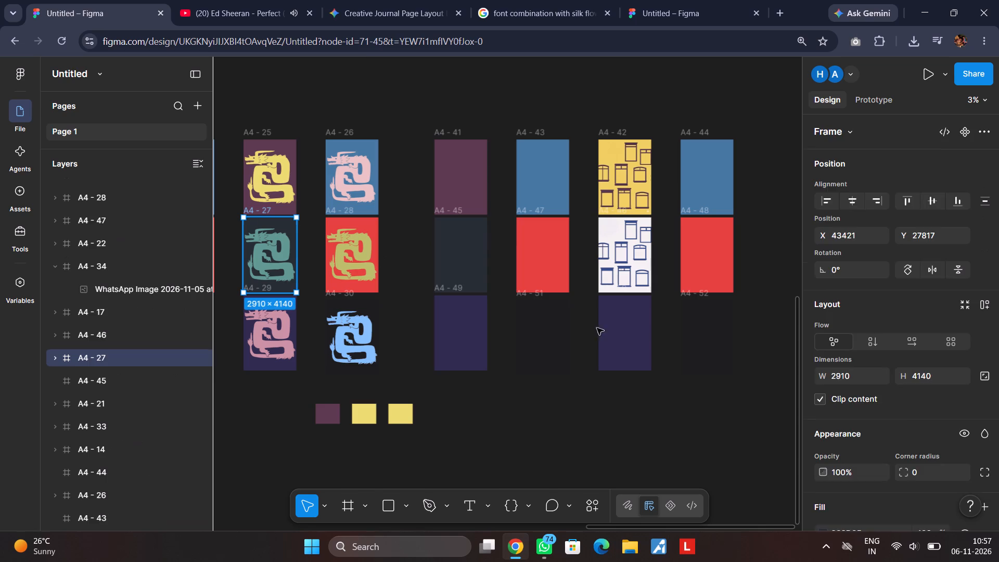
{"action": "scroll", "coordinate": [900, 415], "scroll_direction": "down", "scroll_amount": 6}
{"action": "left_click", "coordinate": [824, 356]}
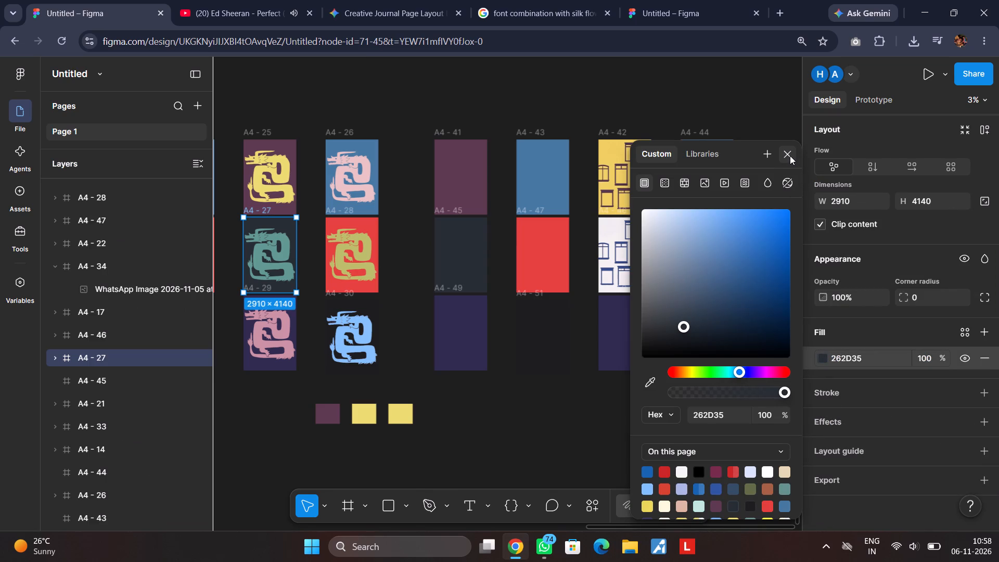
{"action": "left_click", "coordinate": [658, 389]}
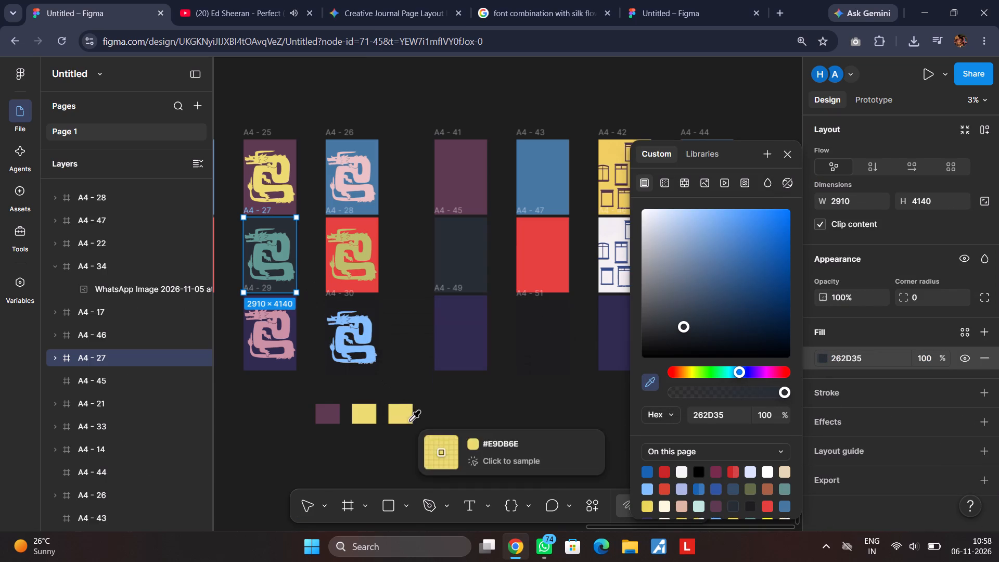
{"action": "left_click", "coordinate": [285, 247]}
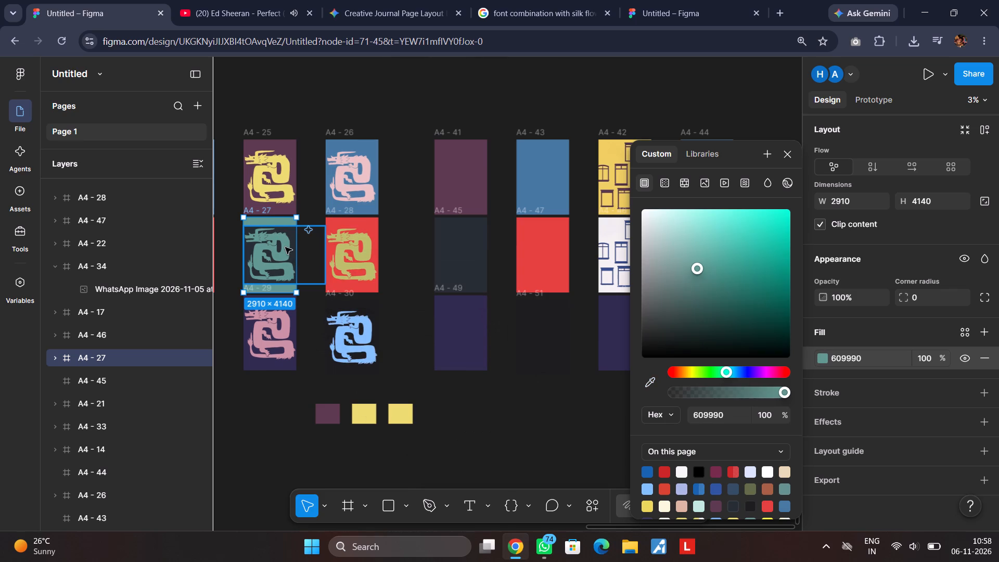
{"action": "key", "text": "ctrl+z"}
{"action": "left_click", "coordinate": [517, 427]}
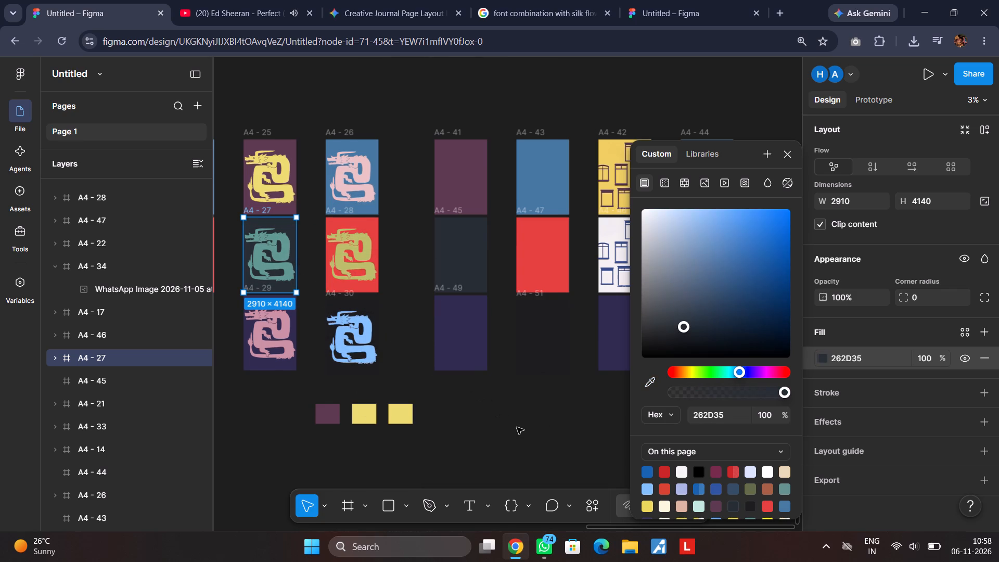
Fill the third swatch with teal 609990 sampled from the A4 - 27 artwork.
{"action": "left_click", "coordinate": [412, 415]}
{"action": "scroll", "coordinate": [913, 375], "scroll_direction": "down", "scroll_amount": 5}
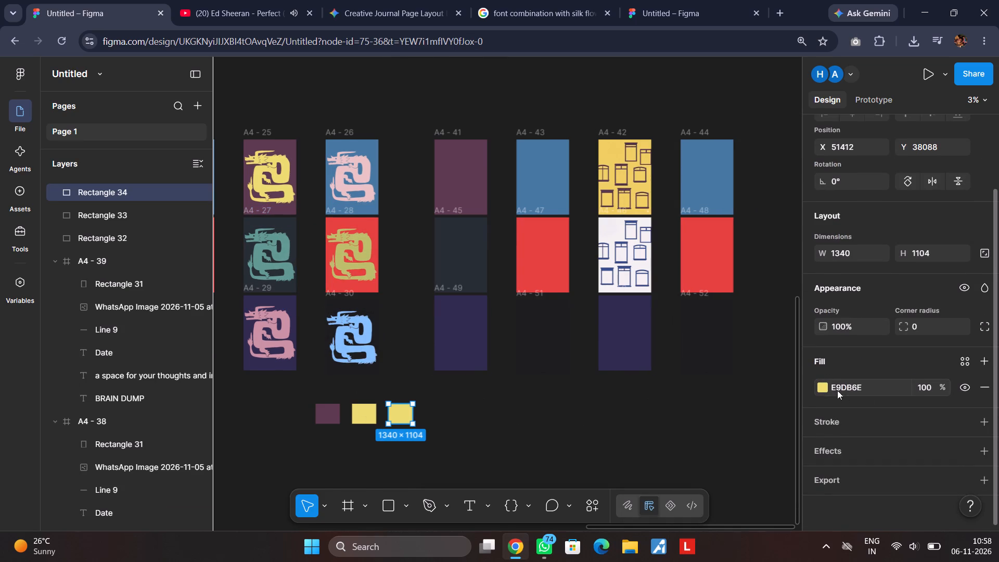
{"action": "left_click", "coordinate": [823, 388]}
{"action": "left_click", "coordinate": [651, 386]}
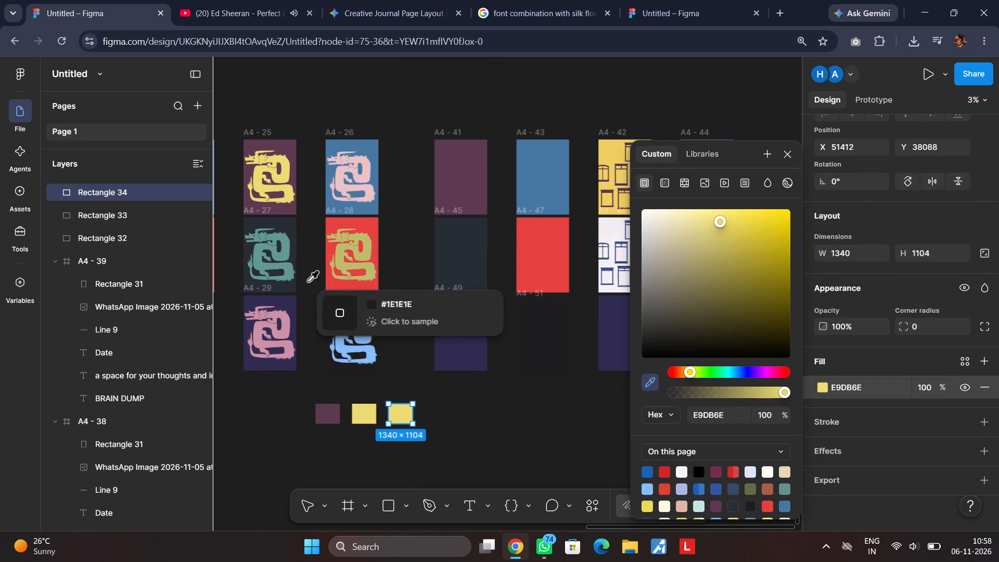
{"action": "left_click", "coordinate": [288, 250]}
{"action": "left_click", "coordinate": [454, 397]}
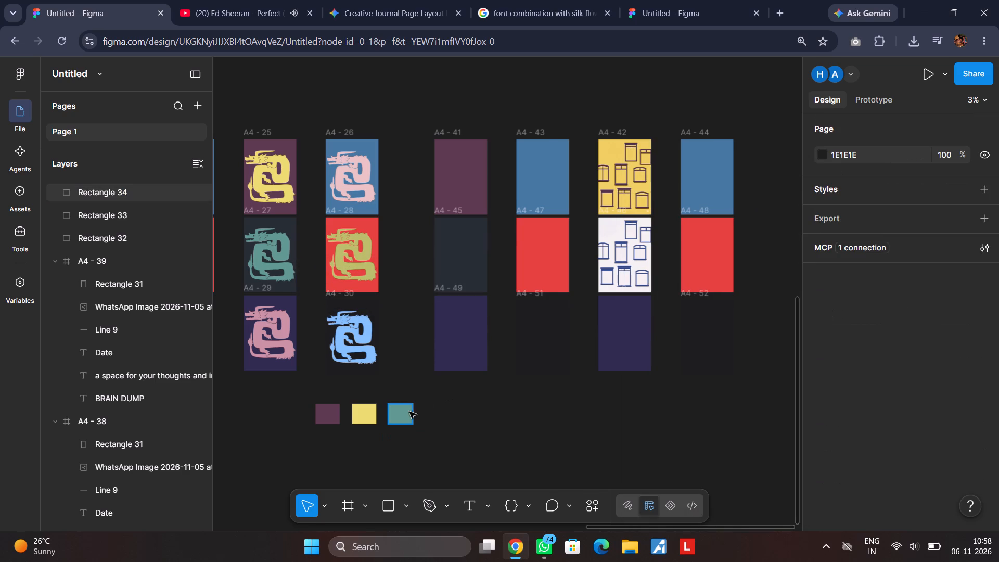
Duplicate the teal swatch to its right and fill the copy with dark slate 262D35 sampled from the A4 - 27 background.
{"action": "left_click_drag", "start_coordinate": [406, 413], "coordinate": [445, 412], "text": "alt"}
{"action": "left_click", "coordinate": [823, 471]}
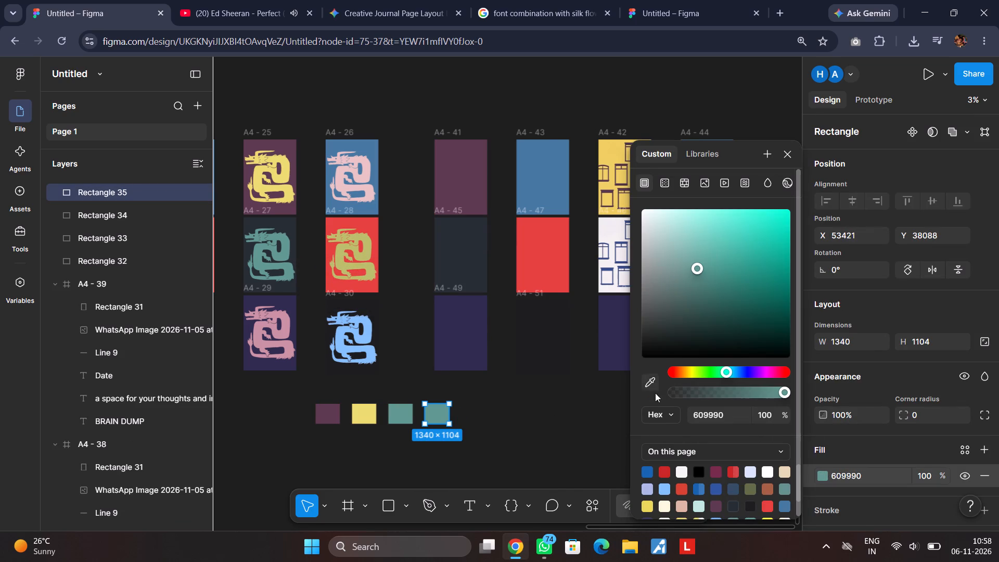
{"action": "left_click", "coordinate": [657, 387]}
{"action": "left_click", "coordinate": [288, 226]}
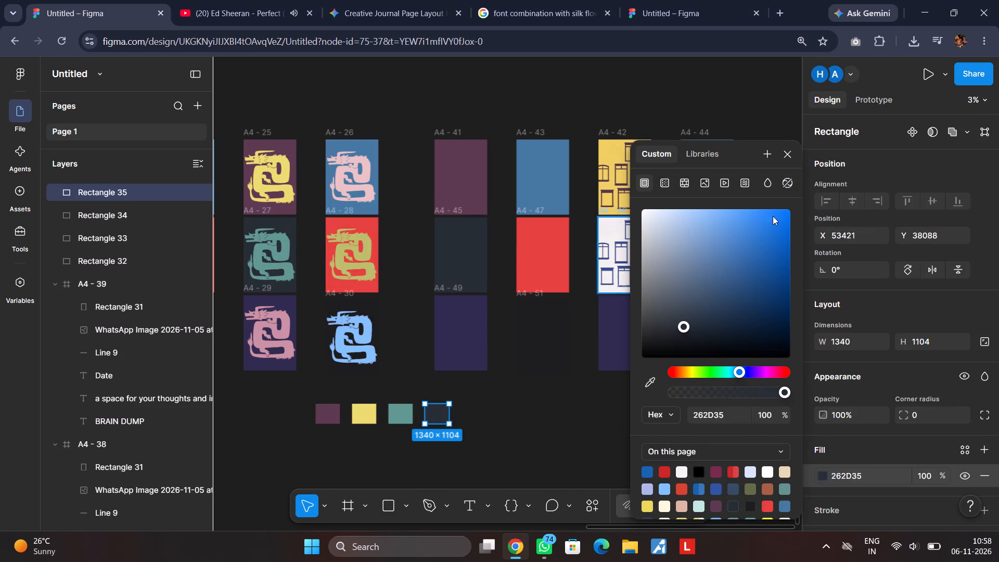
{"action": "left_click", "coordinate": [789, 158]}
{"action": "left_click", "coordinate": [566, 410]}
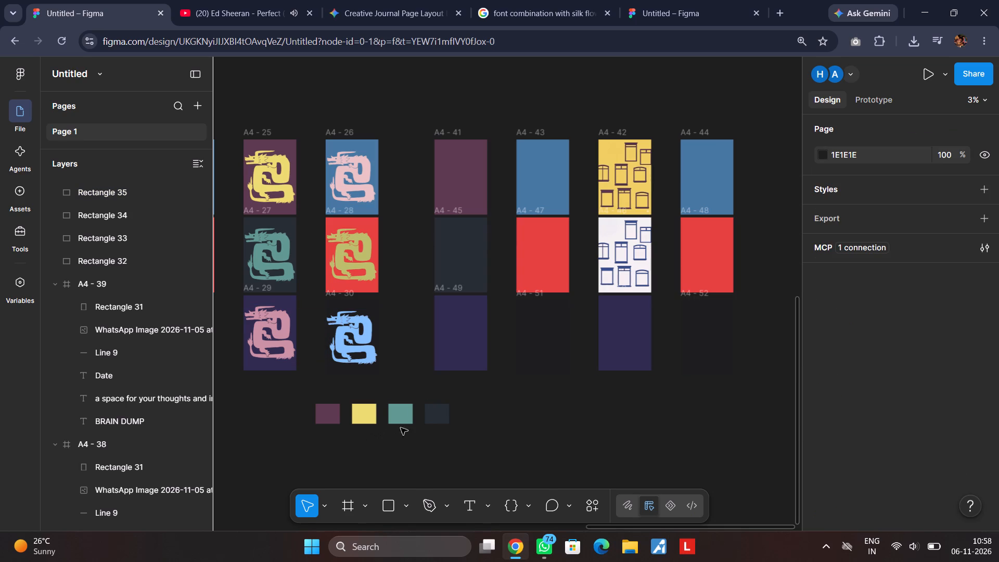
{"action": "left_click_drag", "start_coordinate": [434, 418], "coordinate": [481, 417], "text": "alt"}
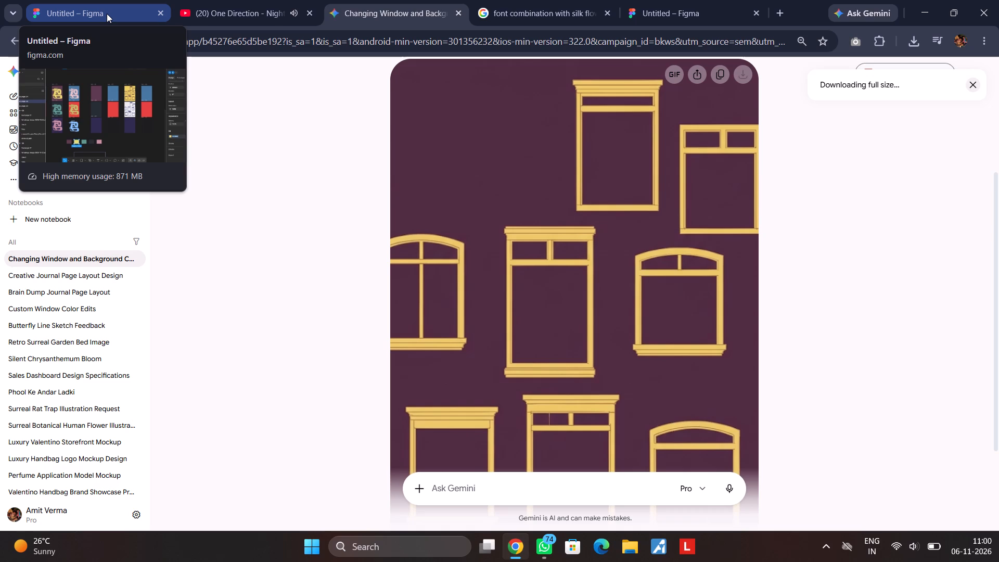
Place the downloaded plum and yellow window image on the Figma canvas below frame A4 - 52, beside the swatch row.
{"action": "left_click", "coordinate": [107, 14]}
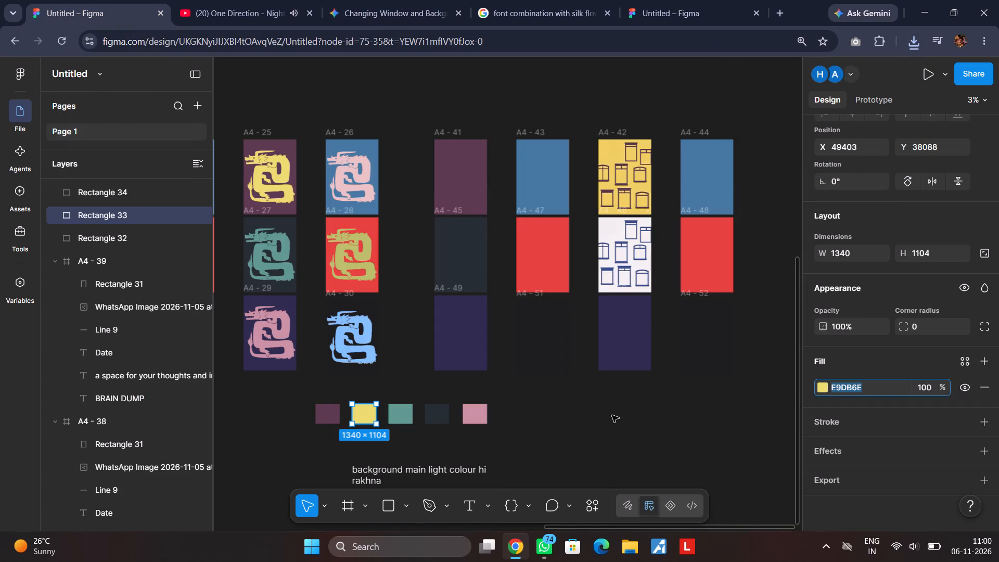
{"action": "key", "text": "ctrl+shift+Return"}
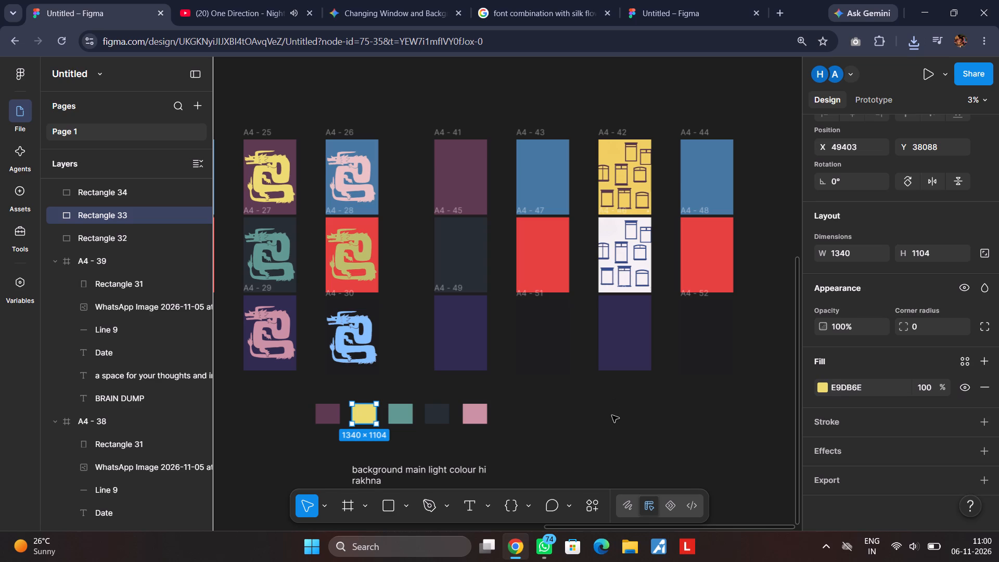
{"action": "scroll", "coordinate": [556, 426], "scroll_direction": "down", "scroll_amount": 2}
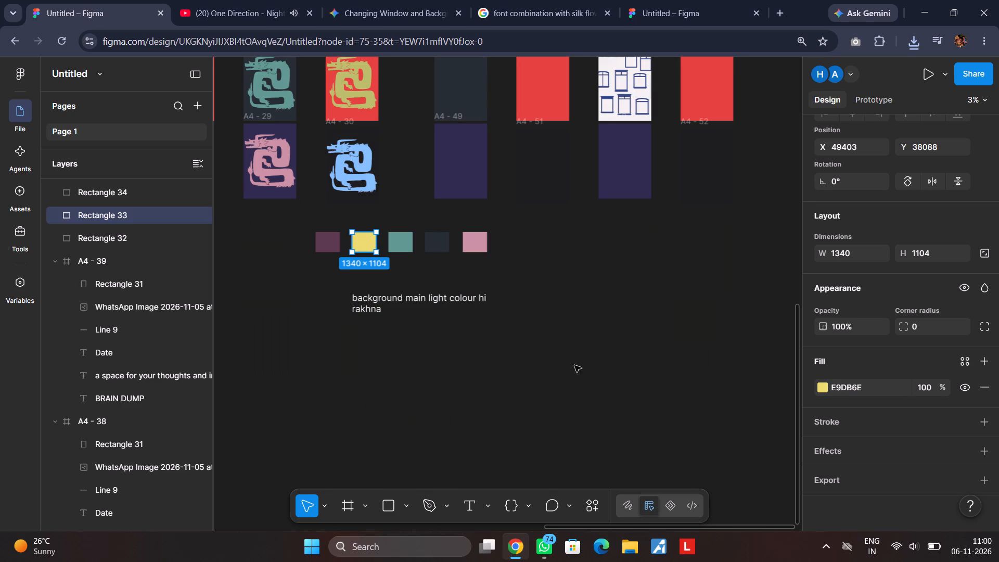
{"action": "key", "text": "ctrl+shift+k"}
{"action": "left_click", "coordinate": [160, 136]}
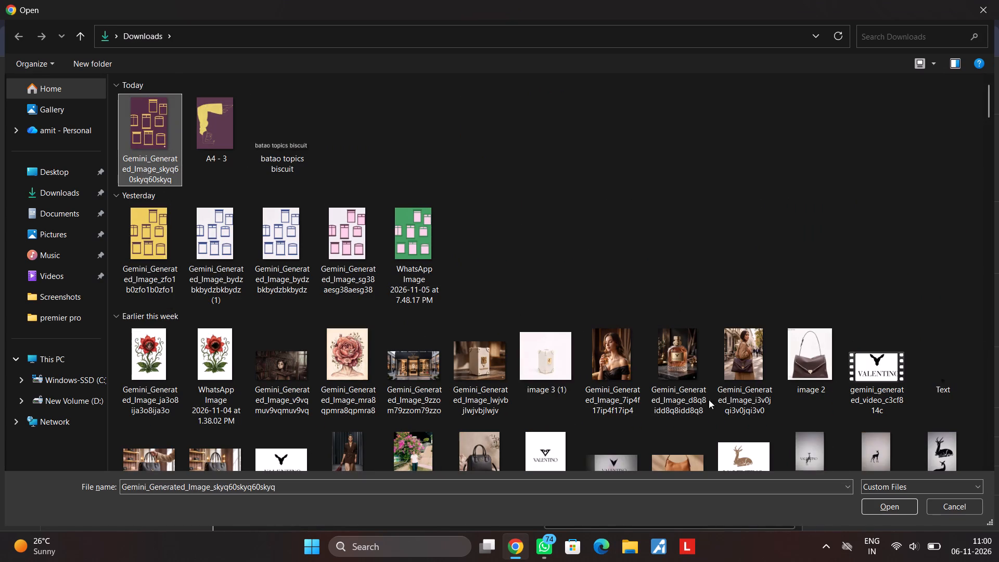
{"action": "left_click", "coordinate": [912, 508]}
{"action": "left_click", "coordinate": [633, 354]}
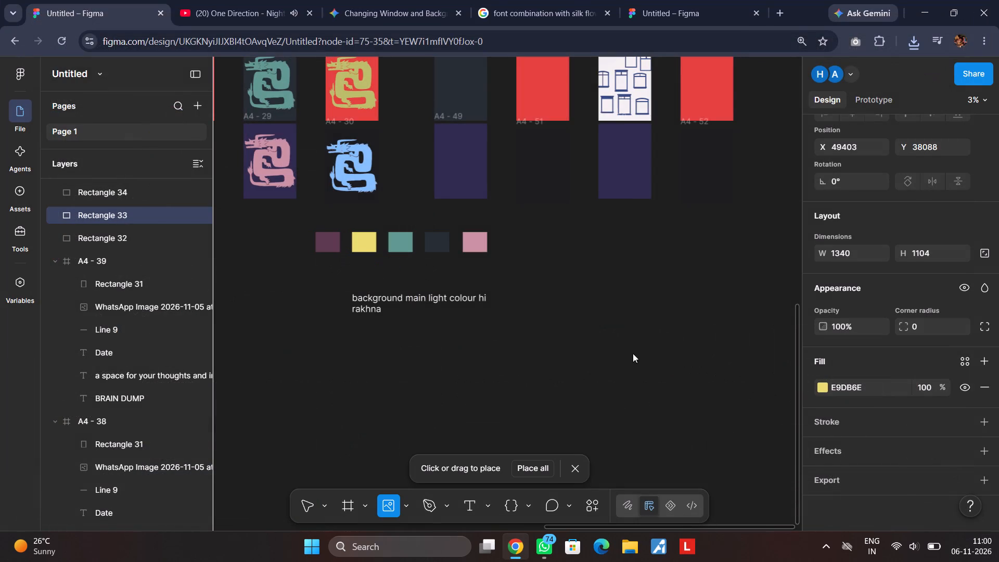
{"action": "left_click", "coordinate": [638, 353]}
{"action": "left_click", "coordinate": [688, 346]}
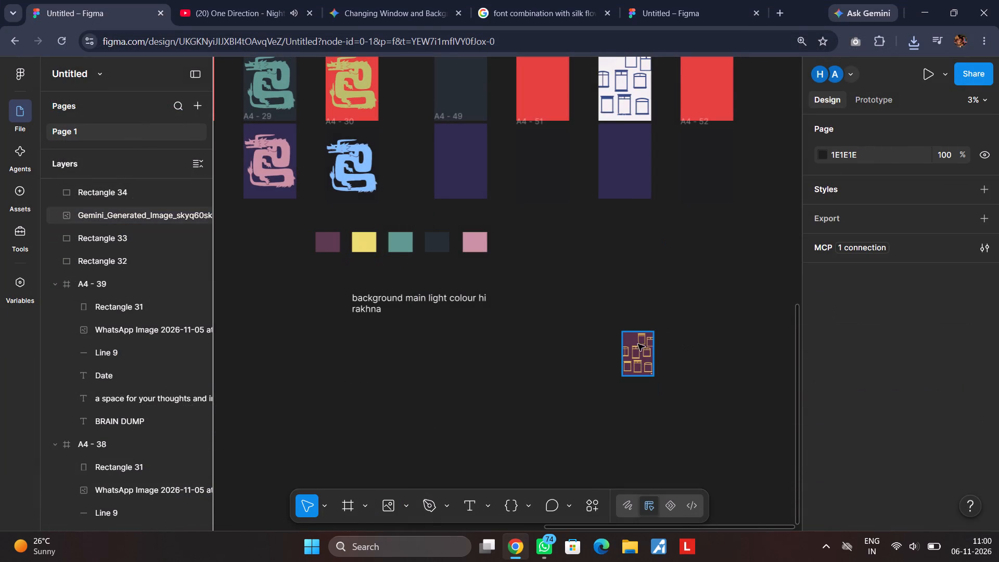
{"action": "left_click_drag", "start_coordinate": [637, 344], "coordinate": [663, 264]}
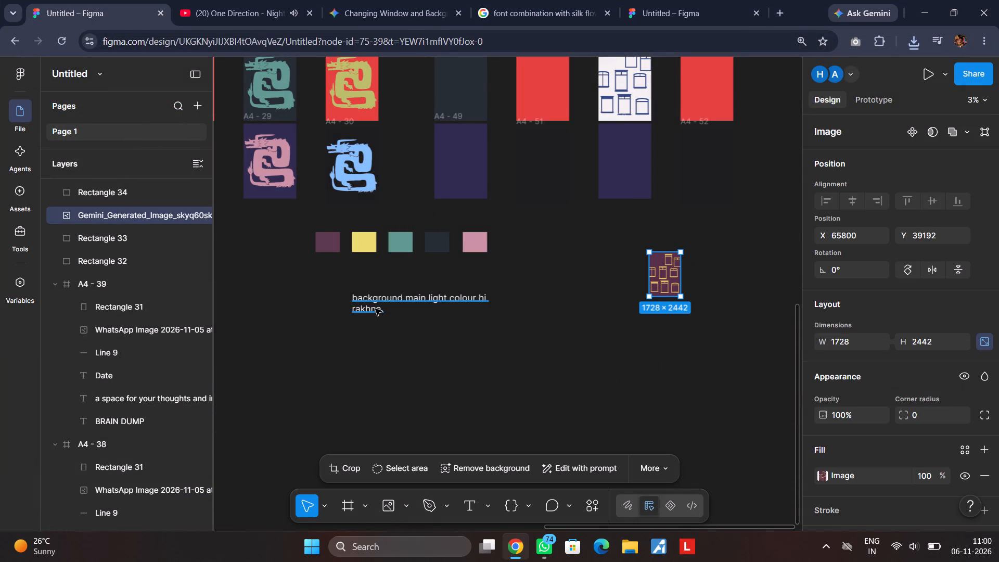
Duplicate the "background main light colour hi rakhna" note, change the copy to "YE MAIN AAPKO PEET DU AB" and left-align it directly beneath the original's text.
{"action": "left_click_drag", "start_coordinate": [375, 309], "coordinate": [385, 391], "text": "alt"}
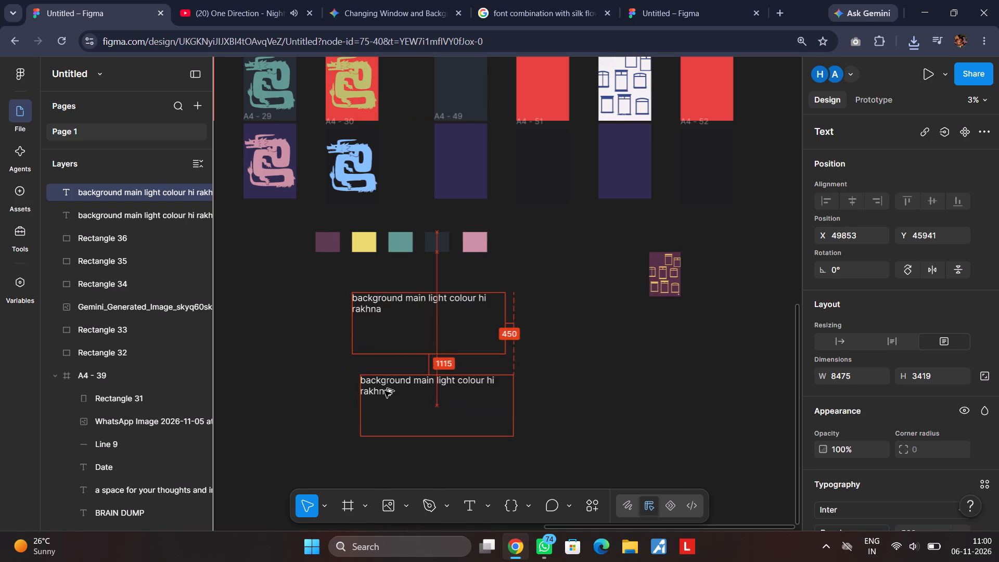
{"action": "left_click_drag", "start_coordinate": [385, 391], "coordinate": [385, 391], "text": "alt"}
{"action": "double_click", "coordinate": [385, 391]}
{"action": "type", "text": "YE MAIN AAPKO"}
{"action": "key", "text": "space"}
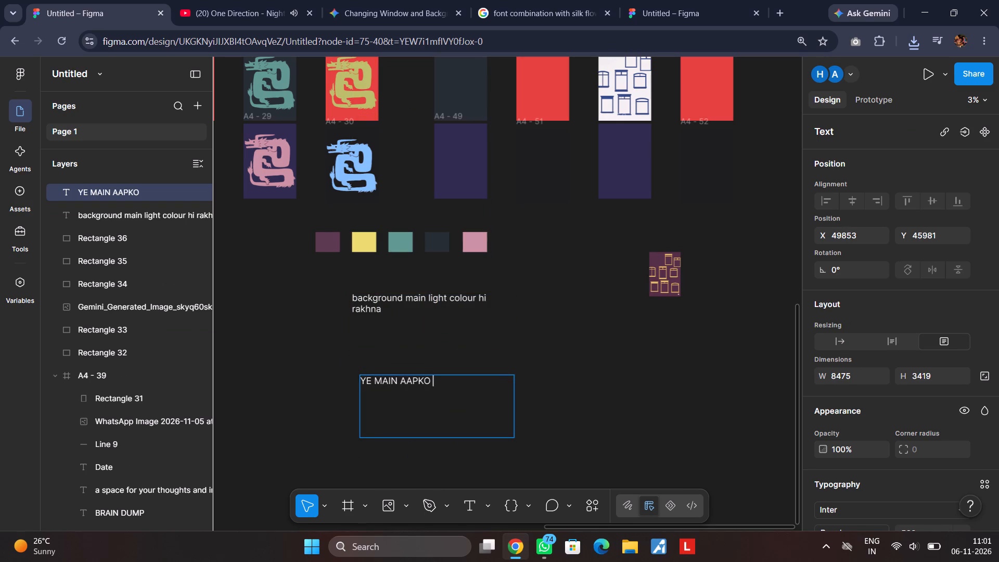
{"action": "type", "text": "PEET DU AB"}
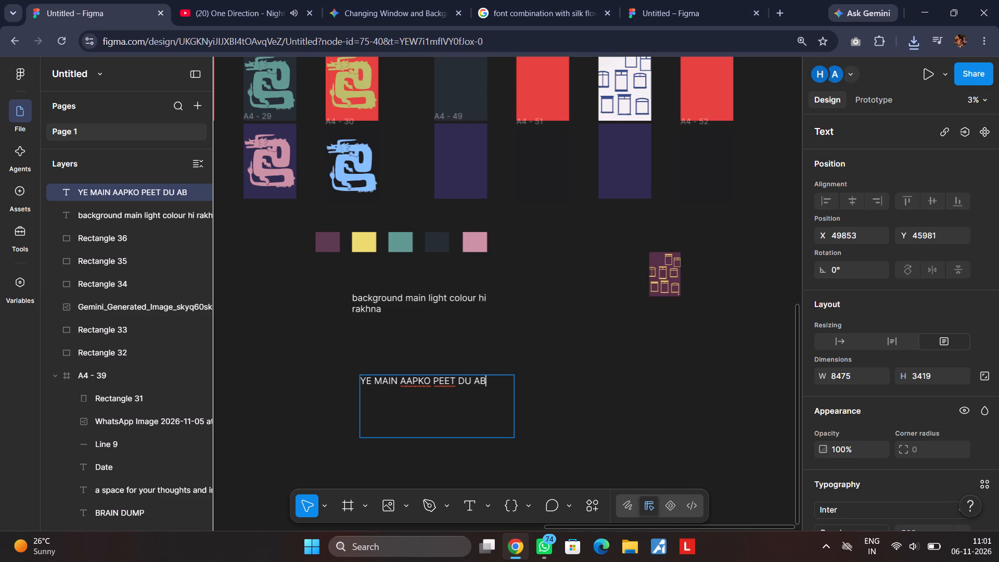
{"action": "left_click", "coordinate": [539, 373]}
{"action": "left_click_drag", "start_coordinate": [464, 400], "coordinate": [459, 345]}
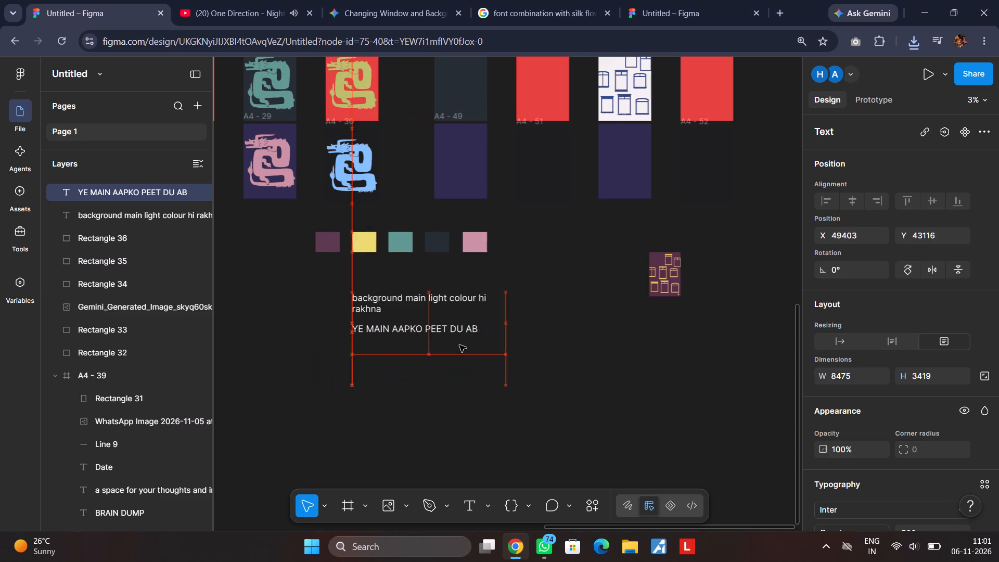
Reposition the "YE MAIN AAPKO PEET DU AB" note just beneath the "background main light colour hi rakhna" note, at about X 49249, Y 43634.
{"action": "left_click_drag", "start_coordinate": [459, 345], "coordinate": [454, 352]}
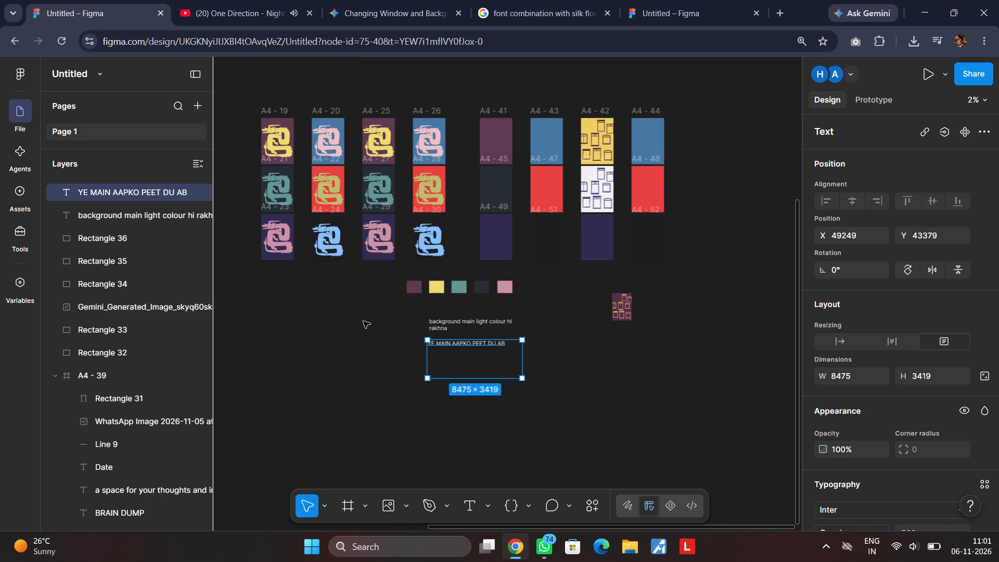
{"action": "middle_click_drag", "start_coordinate": [327, 338], "coordinate": [491, 388]}
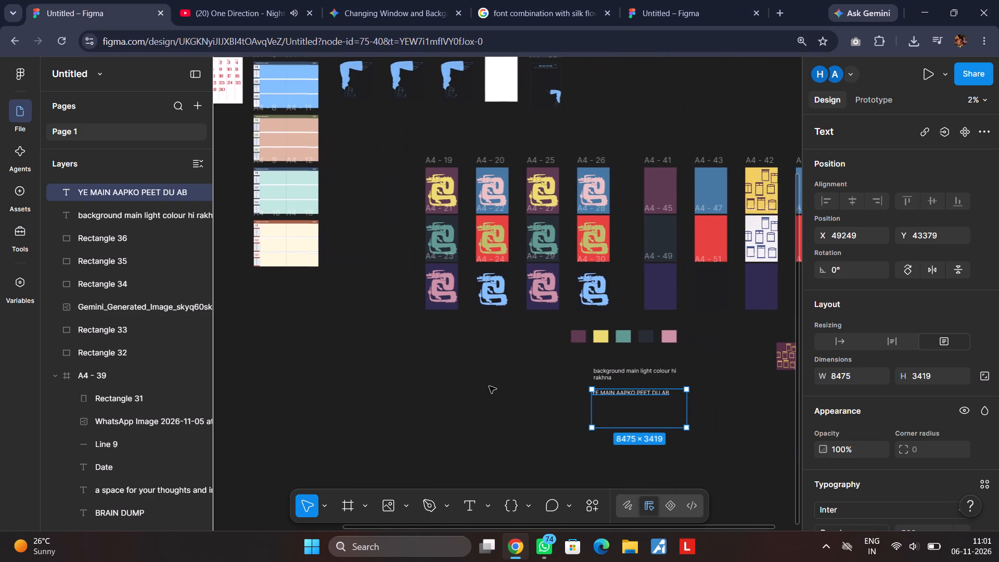
{"action": "middle_click_drag", "start_coordinate": [396, 337], "coordinate": [442, 377]}
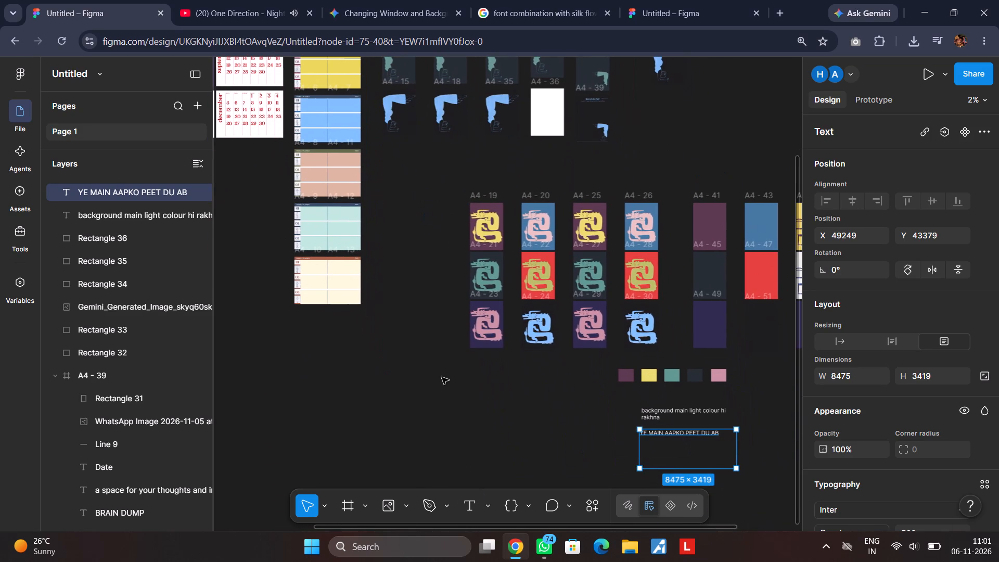
{"action": "left_click_drag", "start_coordinate": [699, 439], "coordinate": [331, 244]}
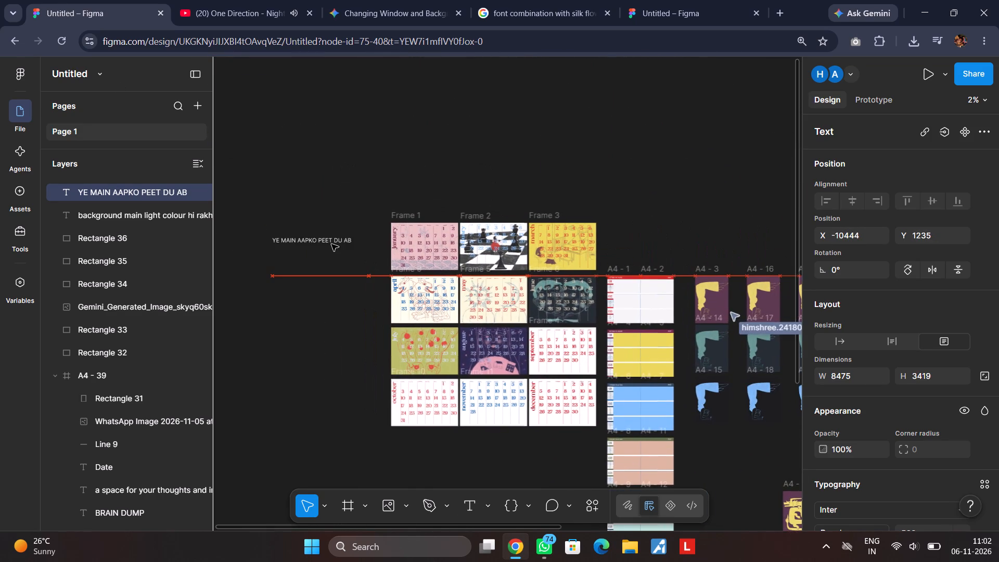
{"action": "left_click_drag", "start_coordinate": [331, 244], "coordinate": [504, 214]}
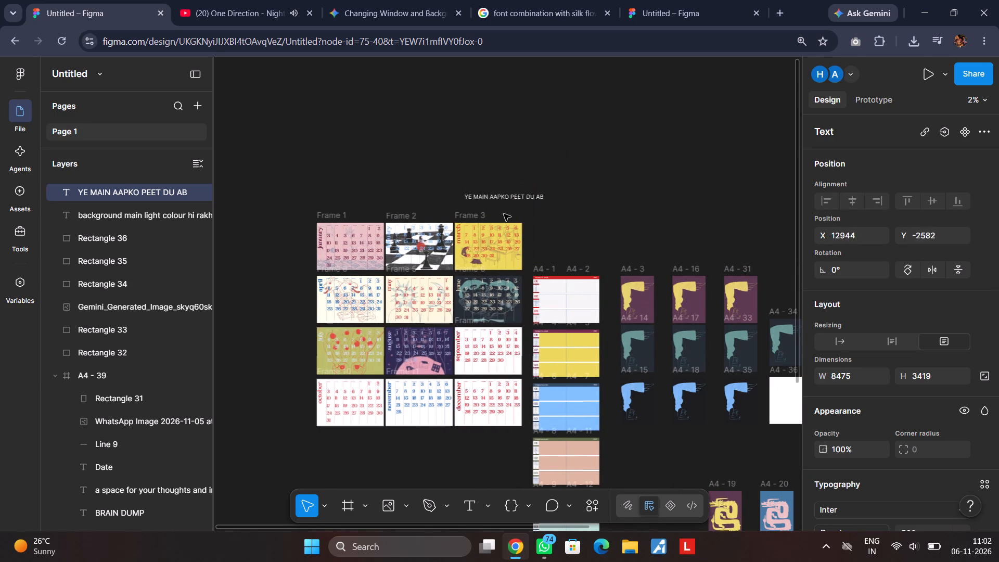
{"action": "left_click_drag", "start_coordinate": [504, 214], "coordinate": [542, 561]}
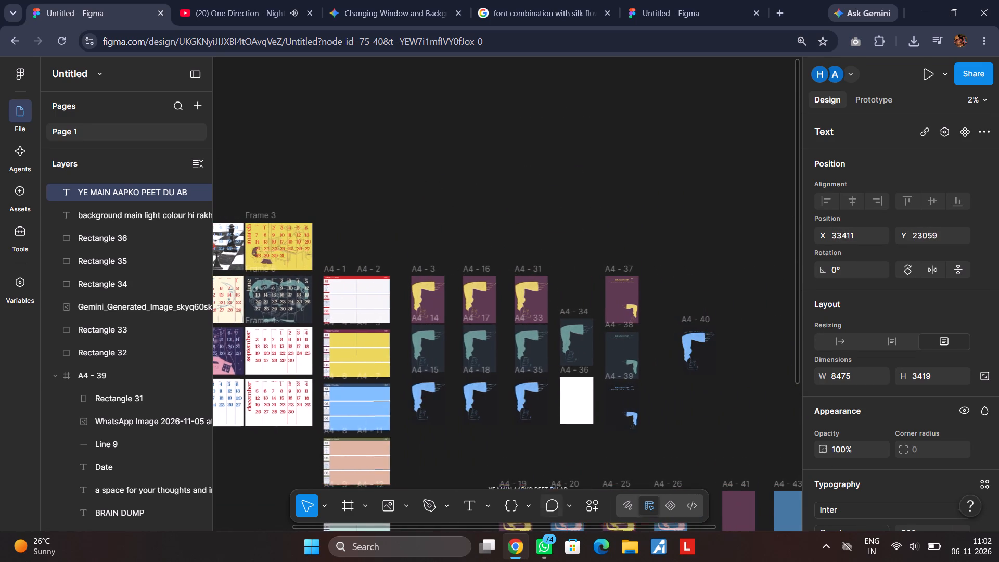
{"action": "left_click_drag", "start_coordinate": [542, 561], "coordinate": [539, 381]}
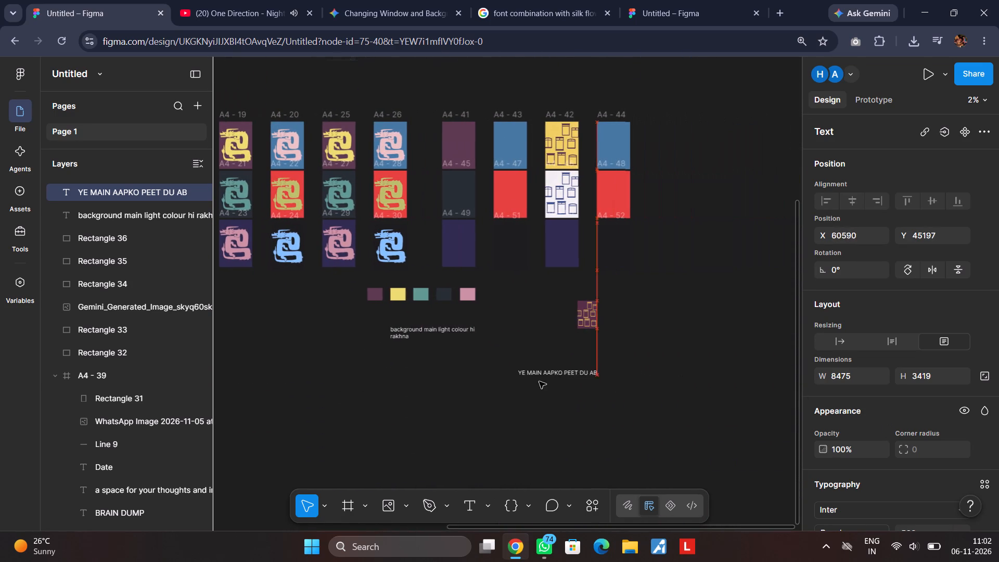
{"action": "left_click_drag", "start_coordinate": [539, 381], "coordinate": [448, 361]}
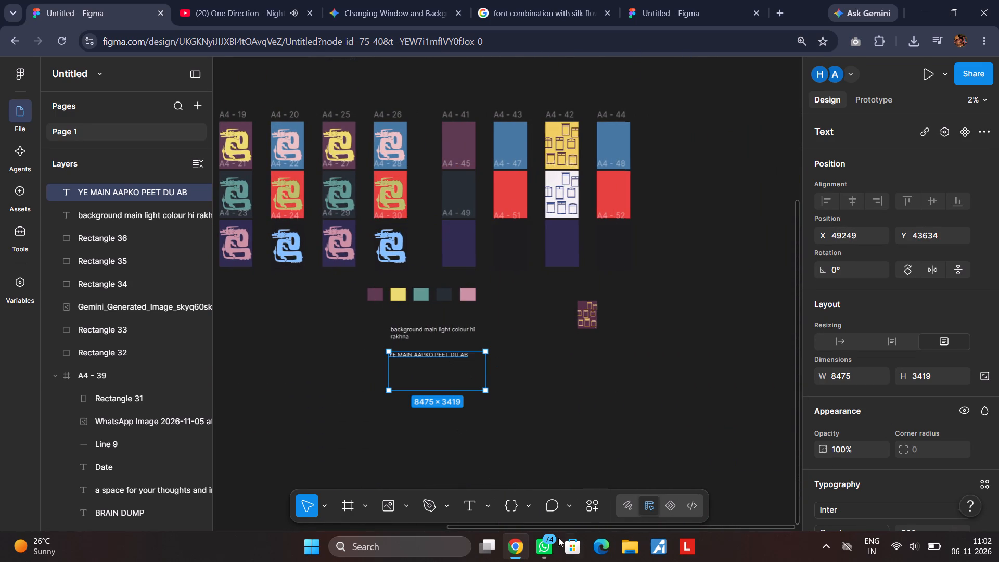
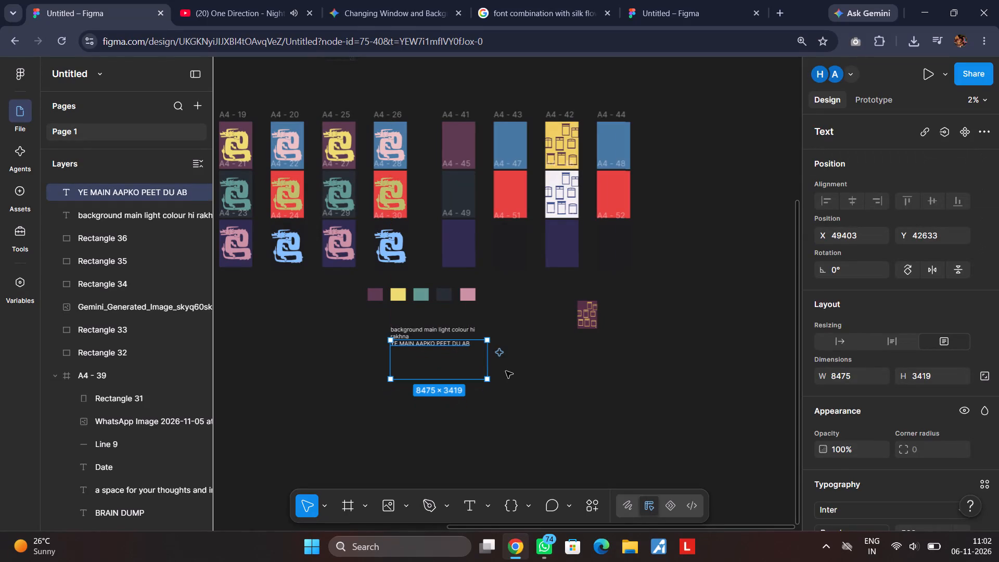
Move the plum and yellow window image directly beside the two text notes below the swatch row.
{"action": "left_click", "coordinate": [521, 378]}
{"action": "left_click_drag", "start_coordinate": [587, 308], "coordinate": [497, 333]}
{"action": "left_click", "coordinate": [552, 332]}
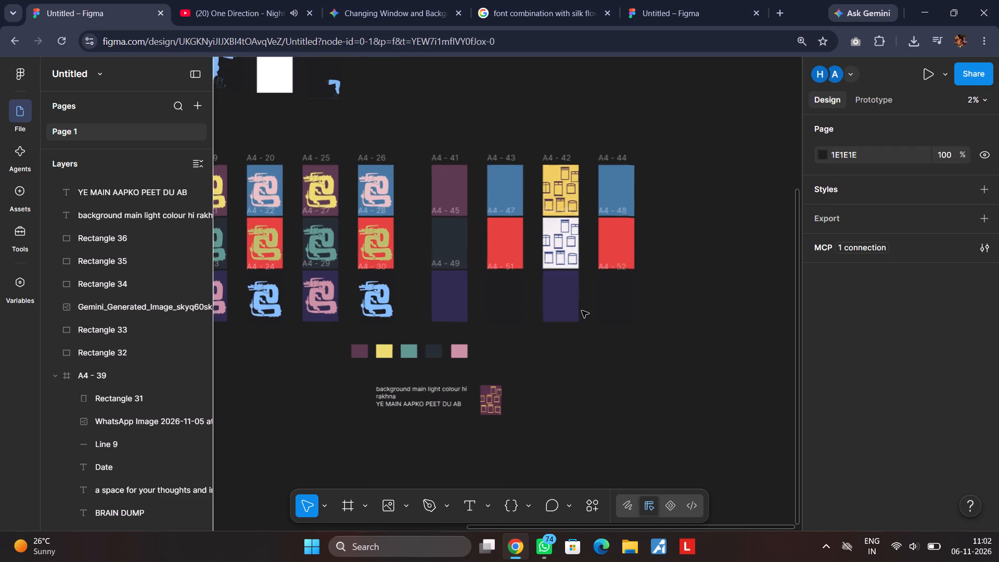
Examine the A4 dragon, window and plain colour frames together with the swatch row and notes.
{"action": "scroll", "coordinate": [585, 311], "scroll_direction": "right", "scroll_amount": 1}
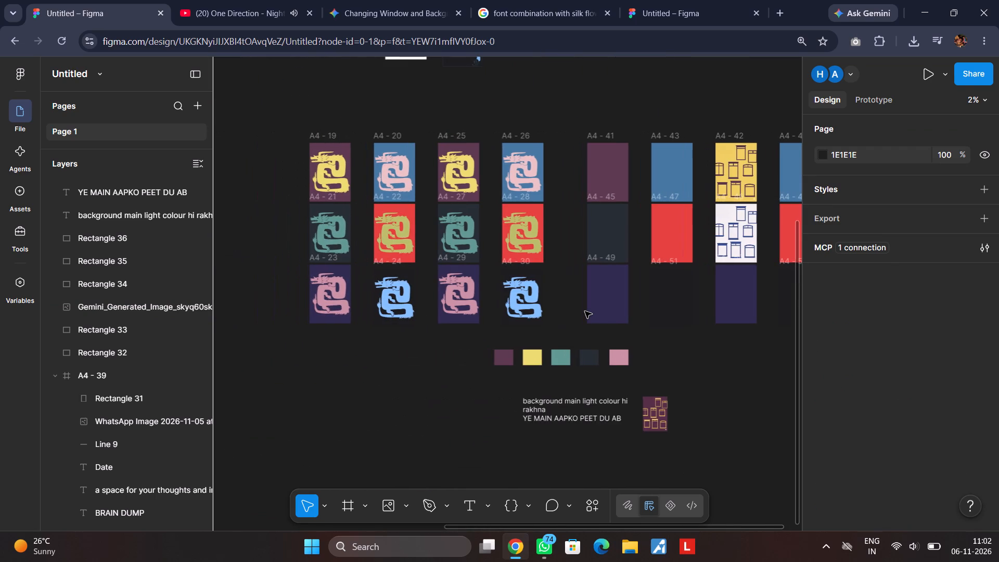
{"action": "scroll", "coordinate": [617, 246], "scroll_direction": "left", "scroll_amount": 1}
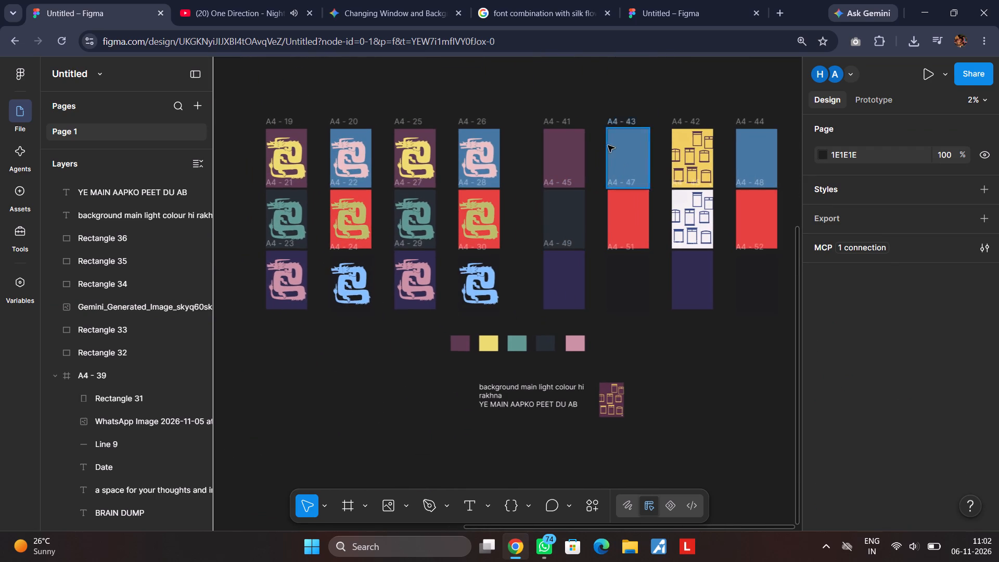
{"action": "scroll", "coordinate": [608, 145], "scroll_direction": "left", "scroll_amount": 1}
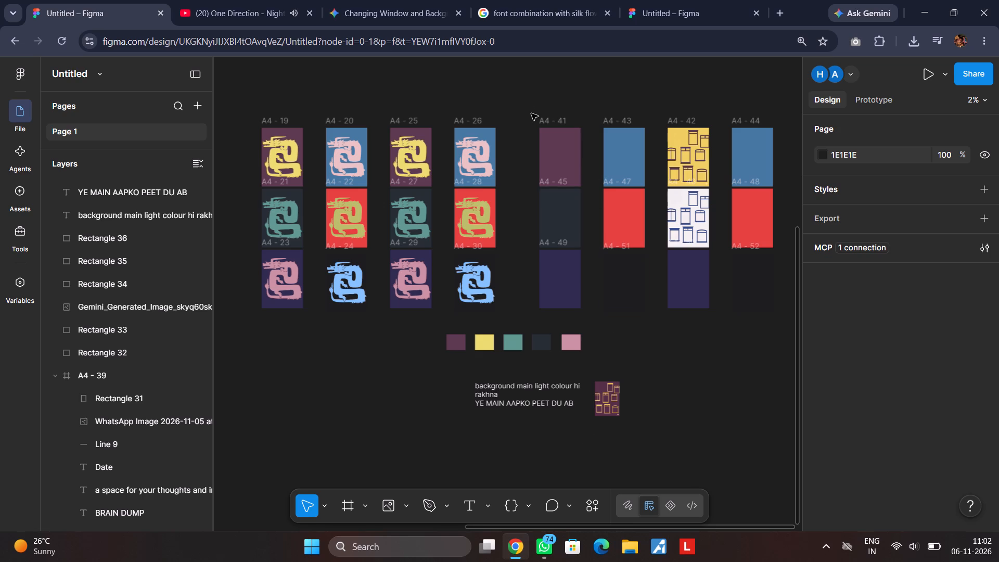
{"action": "left_click", "coordinate": [565, 102]}
{"action": "scroll", "coordinate": [565, 102], "scroll_direction": "right", "scroll_amount": 1}
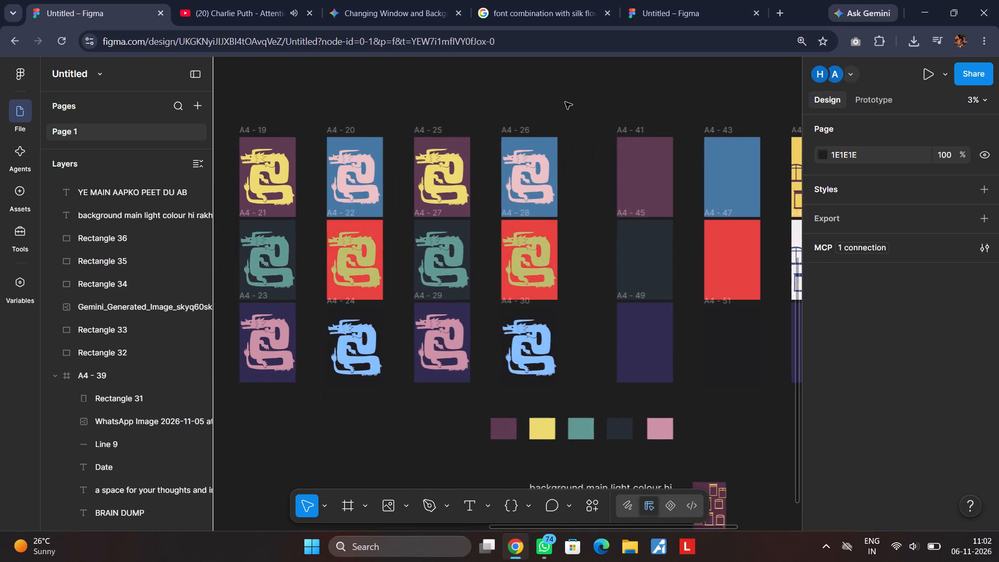
{"action": "scroll", "coordinate": [565, 102], "scroll_direction": "right", "scroll_amount": 1}
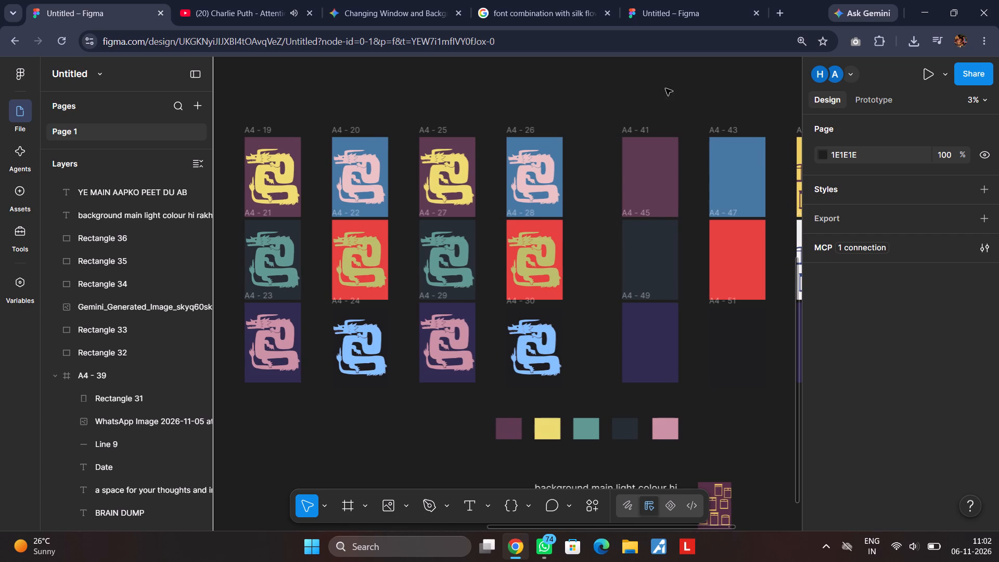
{"action": "middle_click_drag", "start_coordinate": [679, 88], "coordinate": [429, 58]}
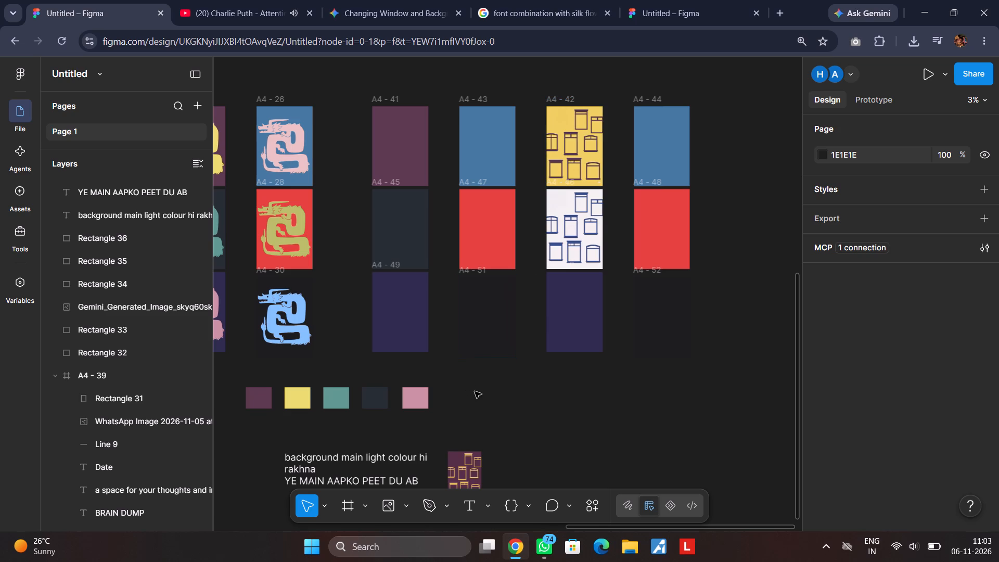
{"action": "middle_click_drag", "start_coordinate": [475, 391], "coordinate": [528, 367]}
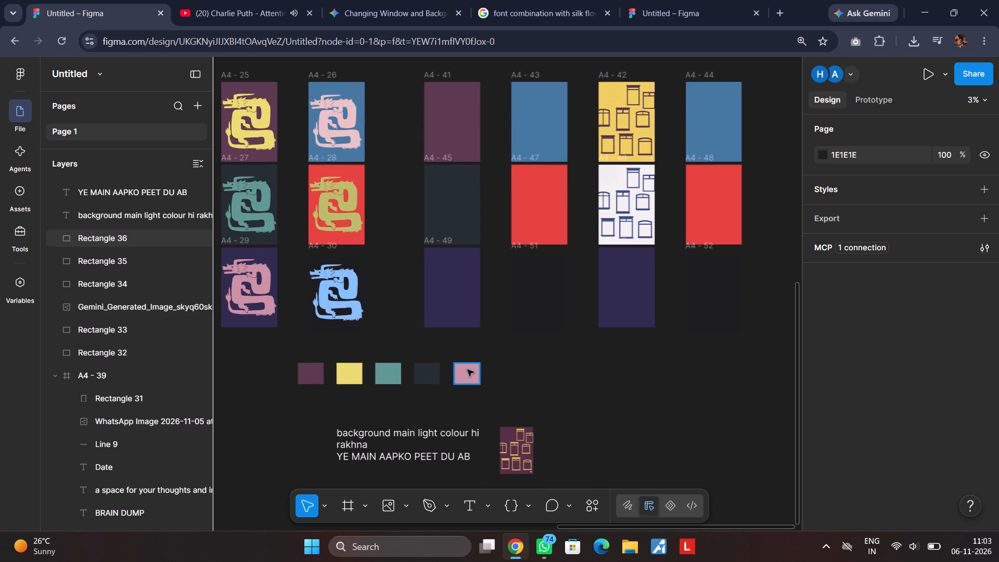
{"action": "middle_click_drag", "start_coordinate": [494, 331], "coordinate": [536, 311]}
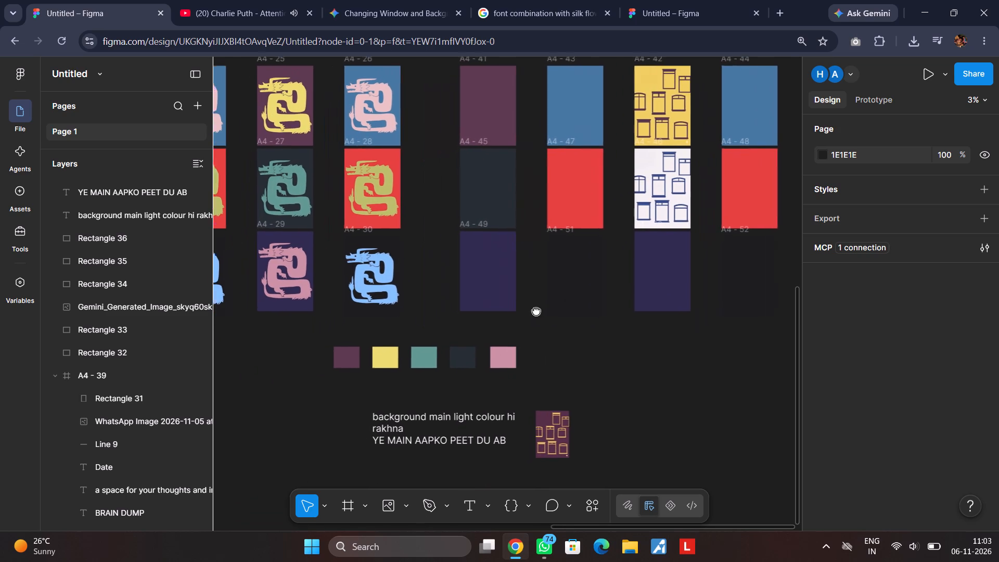
{"action": "middle_click_drag", "start_coordinate": [536, 311], "coordinate": [543, 307]}
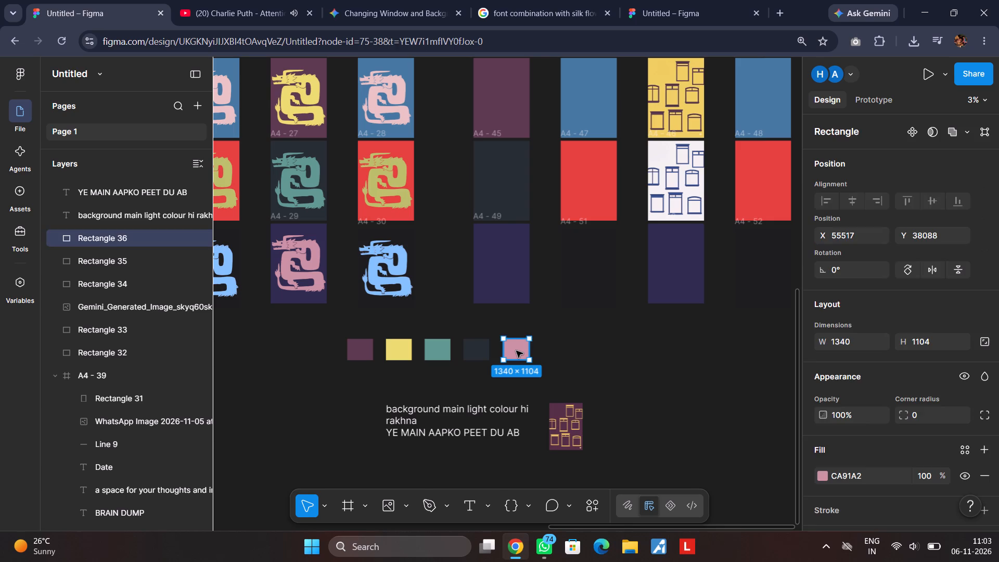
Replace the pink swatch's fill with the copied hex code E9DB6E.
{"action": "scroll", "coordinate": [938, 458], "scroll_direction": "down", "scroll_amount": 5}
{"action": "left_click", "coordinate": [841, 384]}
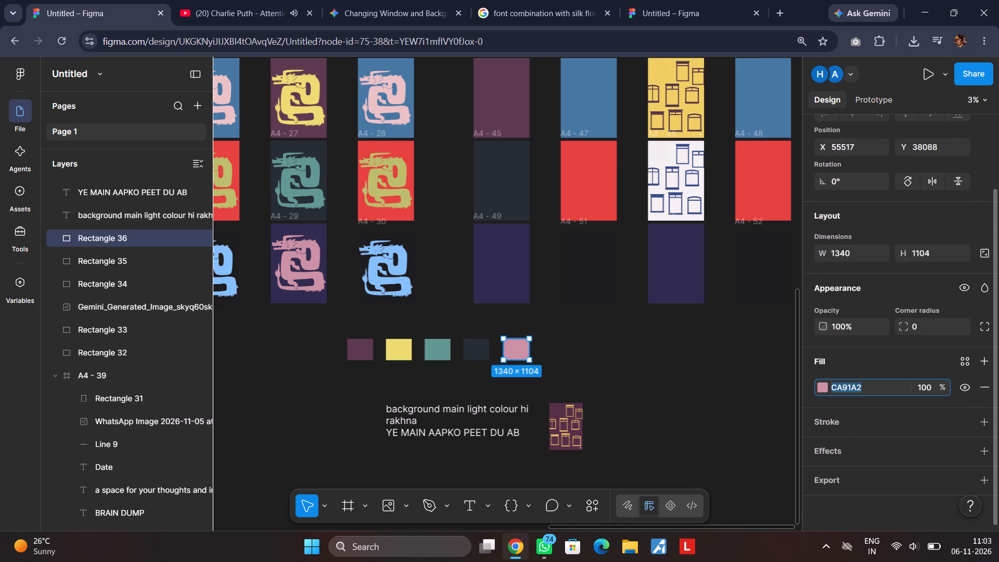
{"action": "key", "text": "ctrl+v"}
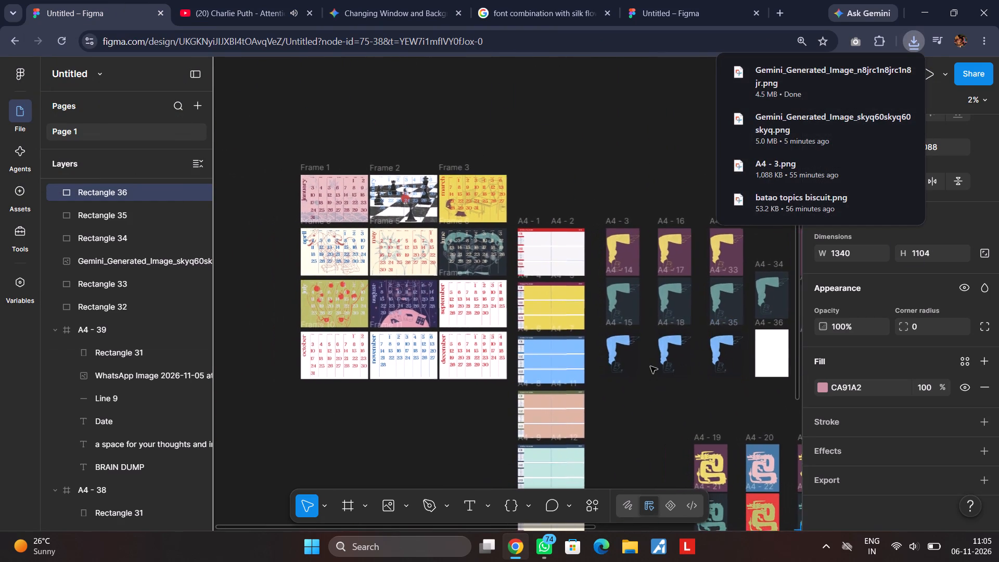
{"action": "scroll", "coordinate": [647, 365], "scroll_direction": "left", "scroll_amount": 1}
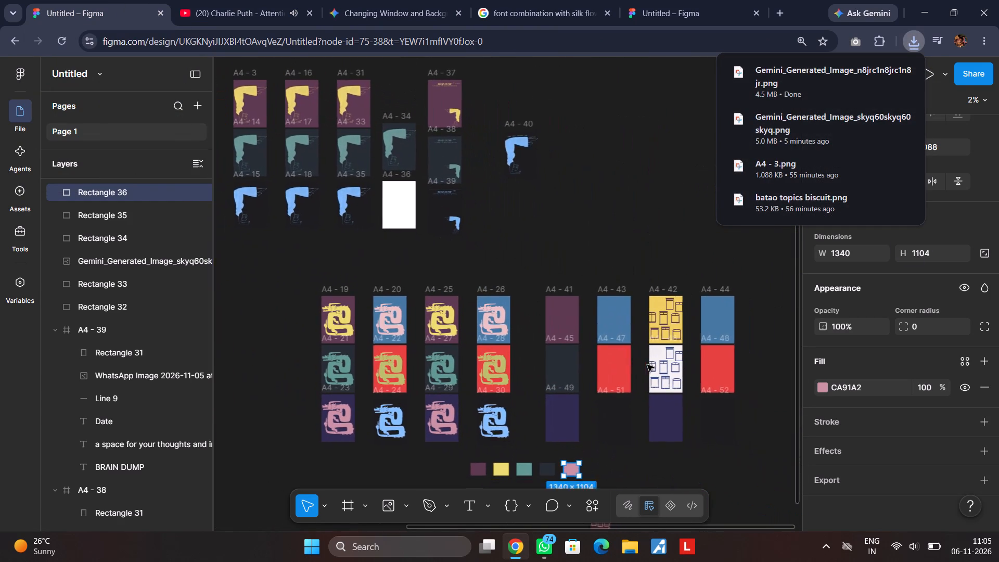
{"action": "scroll", "coordinate": [647, 365], "scroll_direction": "left", "scroll_amount": 1}
{"action": "scroll", "coordinate": [520, 372], "scroll_direction": "down", "scroll_amount": 1}
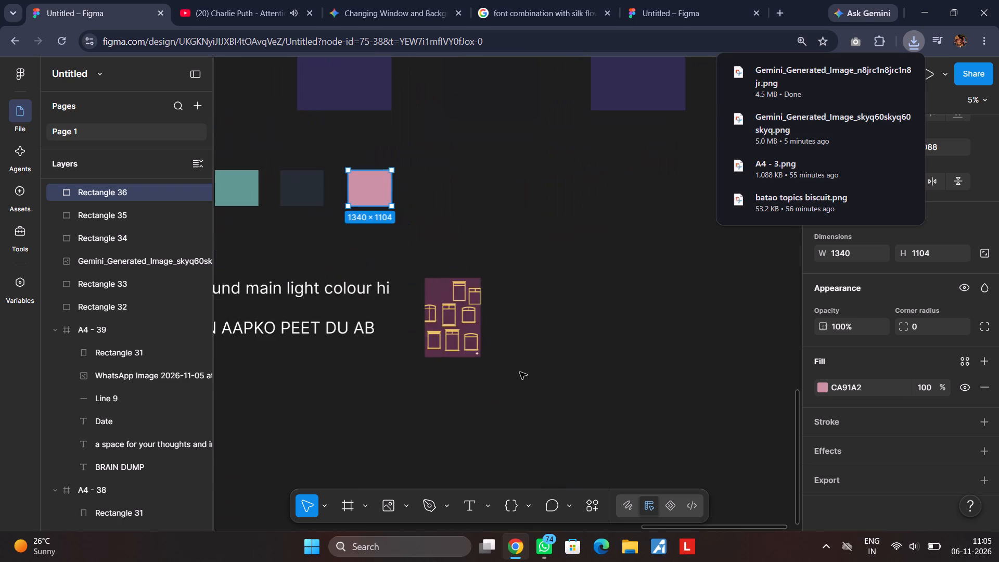
{"action": "scroll", "coordinate": [520, 372], "scroll_direction": "up", "scroll_amount": 1}
{"action": "key", "text": "ctrl+shift+k"}
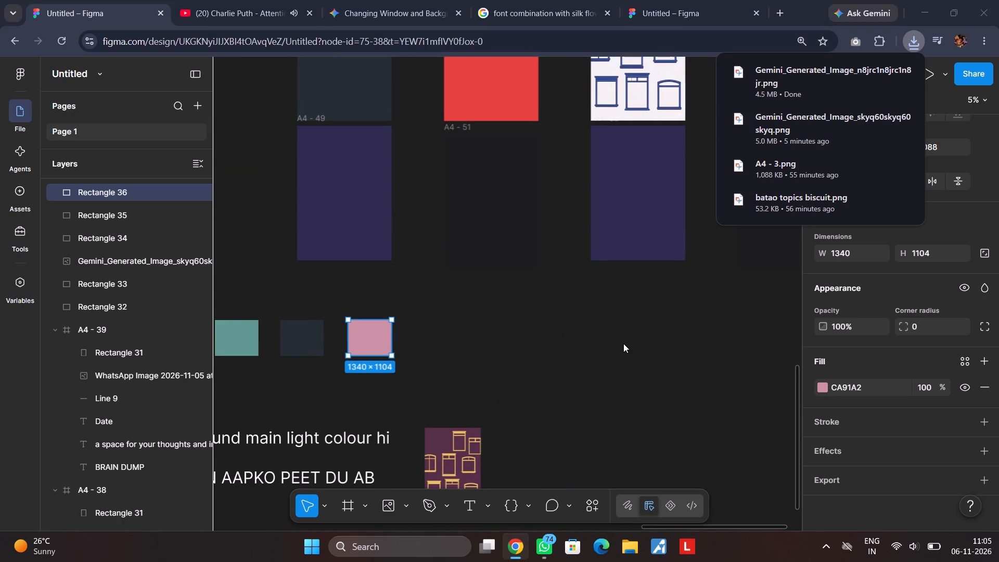
{"action": "left_click", "coordinate": [139, 141]}
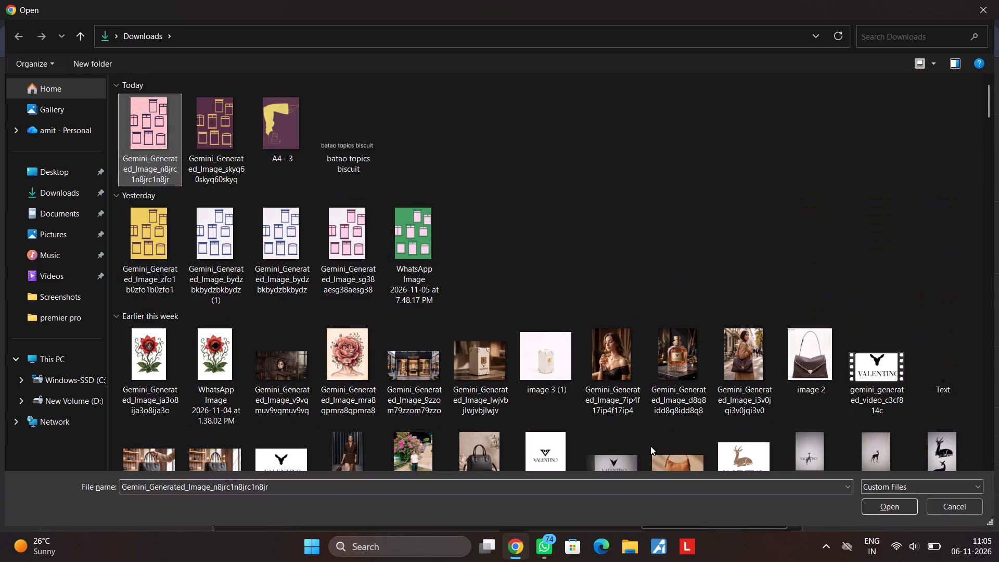
{"action": "left_click", "coordinate": [882, 510]}
{"action": "left_click", "coordinate": [672, 380]}
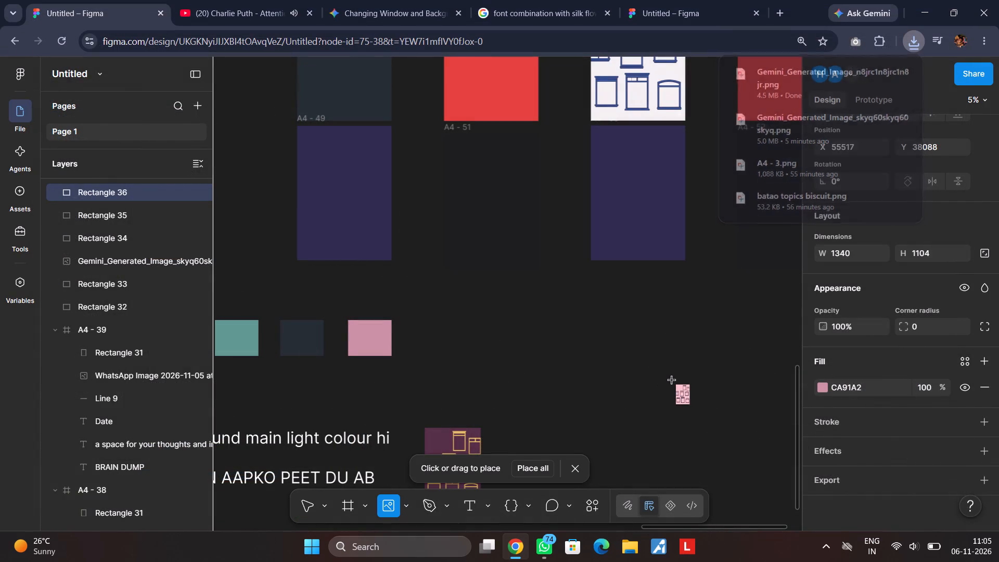
{"action": "left_click", "coordinate": [571, 389]}
{"action": "left_click_drag", "start_coordinate": [677, 381], "coordinate": [528, 341]}
{"action": "left_click", "coordinate": [646, 340]}
Move the empty purple frame A4 - 50 out of its column to sit beside the pink window image.
{"action": "left_click_drag", "start_coordinate": [620, 223], "coordinate": [724, 509]}
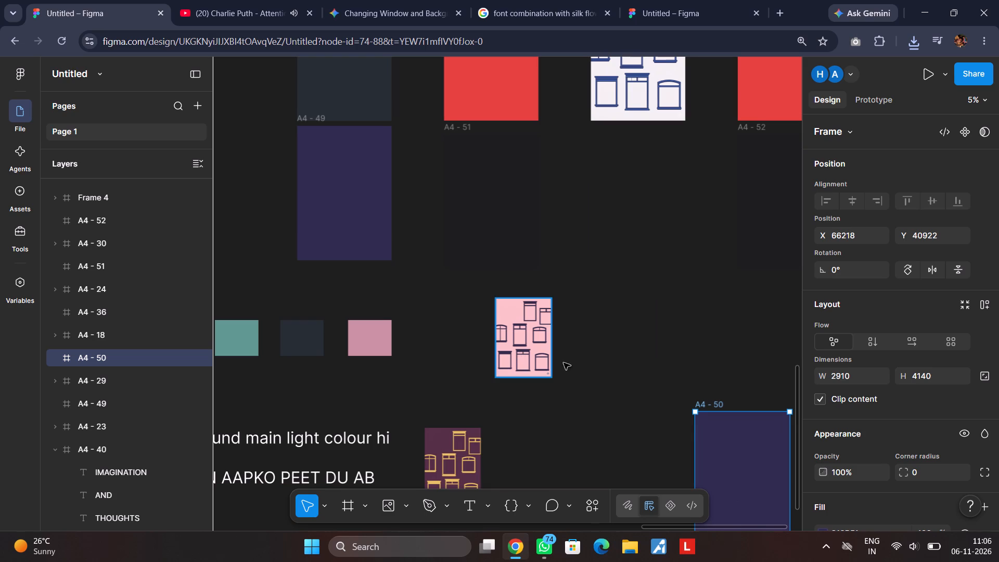
{"action": "left_click_drag", "start_coordinate": [740, 446], "coordinate": [645, 338]}
{"action": "double_click", "coordinate": [642, 347]}
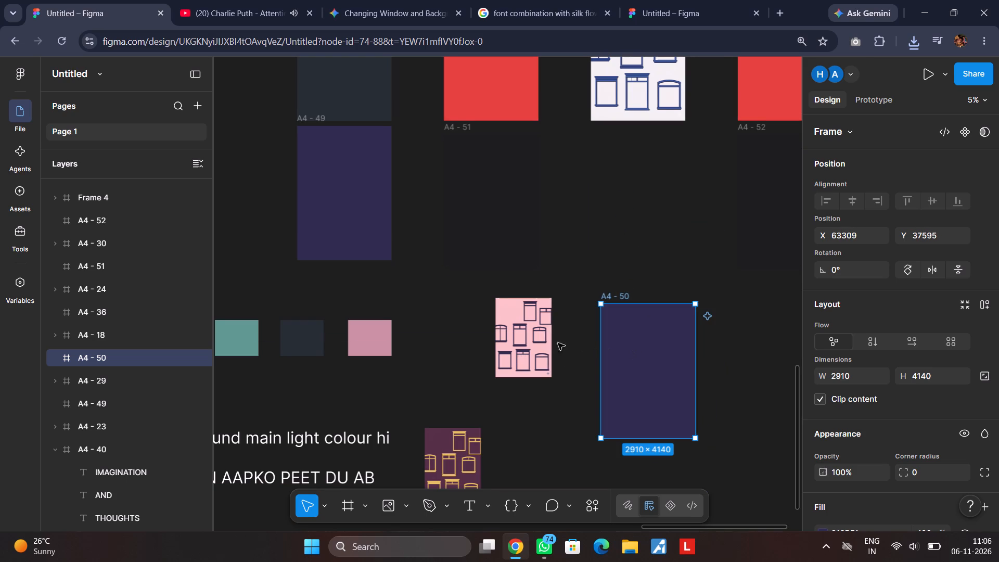
Put the pink window image into frame A4 - 50 at X 0, Y 0 and scale it proportionally to 2930 × 4140 to fill it.
{"action": "left_click", "coordinate": [520, 332]}
{"action": "left_click_drag", "start_coordinate": [524, 328], "coordinate": [633, 339]}
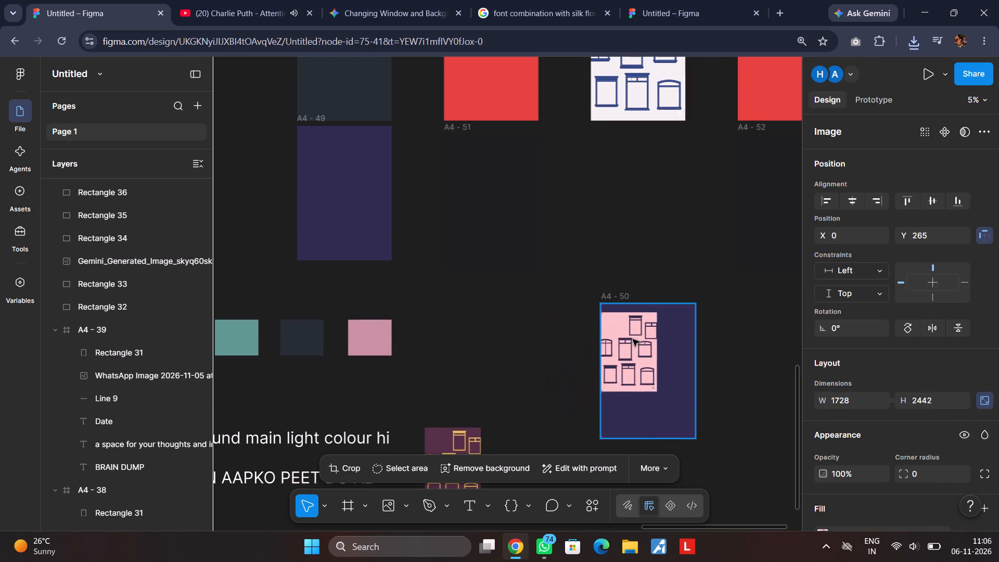
{"action": "left_click_drag", "start_coordinate": [633, 339], "coordinate": [630, 334]}
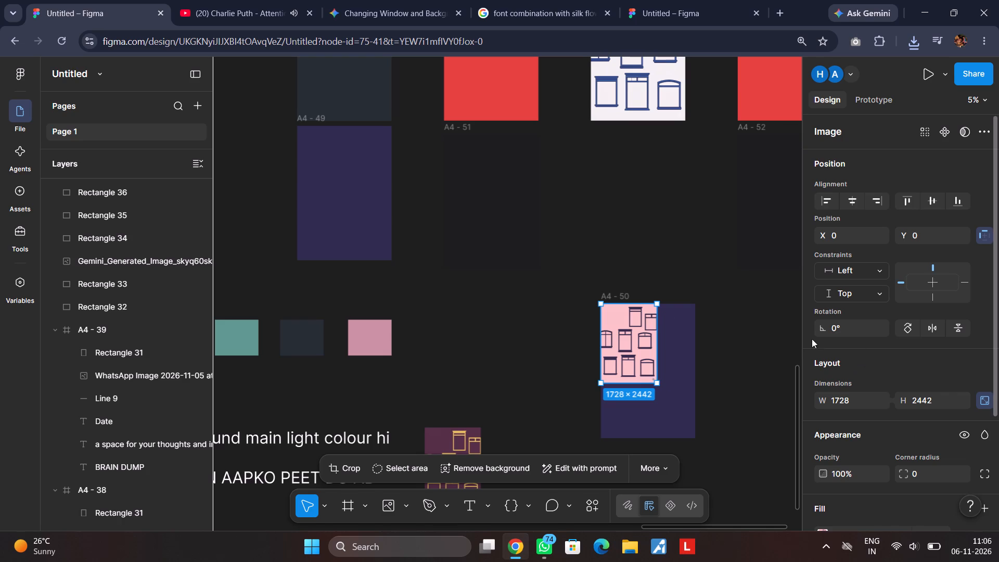
{"action": "left_click_drag", "start_coordinate": [658, 383], "coordinate": [691, 430]}
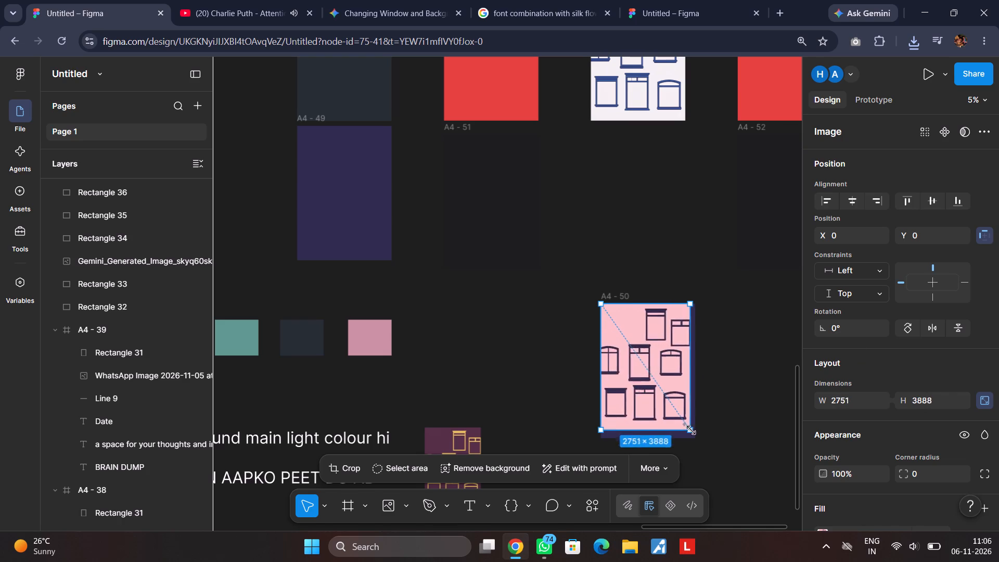
{"action": "left_click_drag", "start_coordinate": [691, 430], "coordinate": [695, 436]}
{"action": "left_click", "coordinate": [745, 393]}
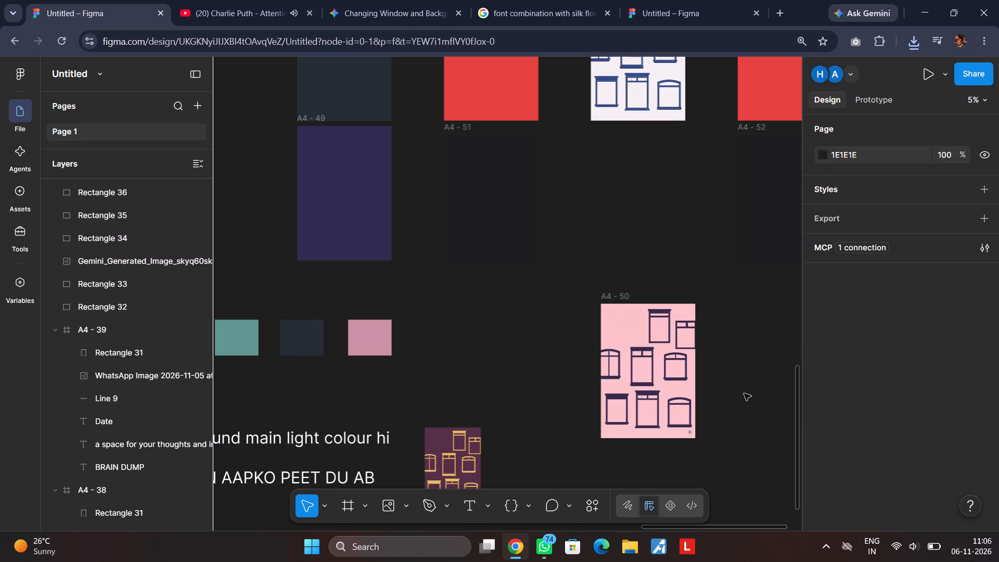
Select the area around the grey sparkle watermark near the pink image's lower corner and erase it.
{"action": "scroll", "coordinate": [680, 388], "scroll_direction": "down", "scroll_amount": 1}
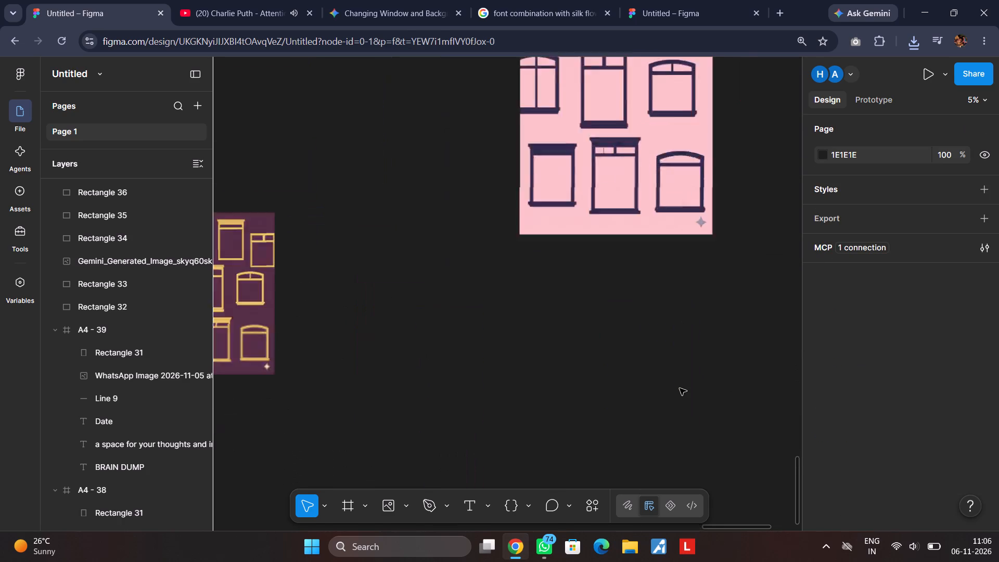
{"action": "left_click", "coordinate": [662, 131]}
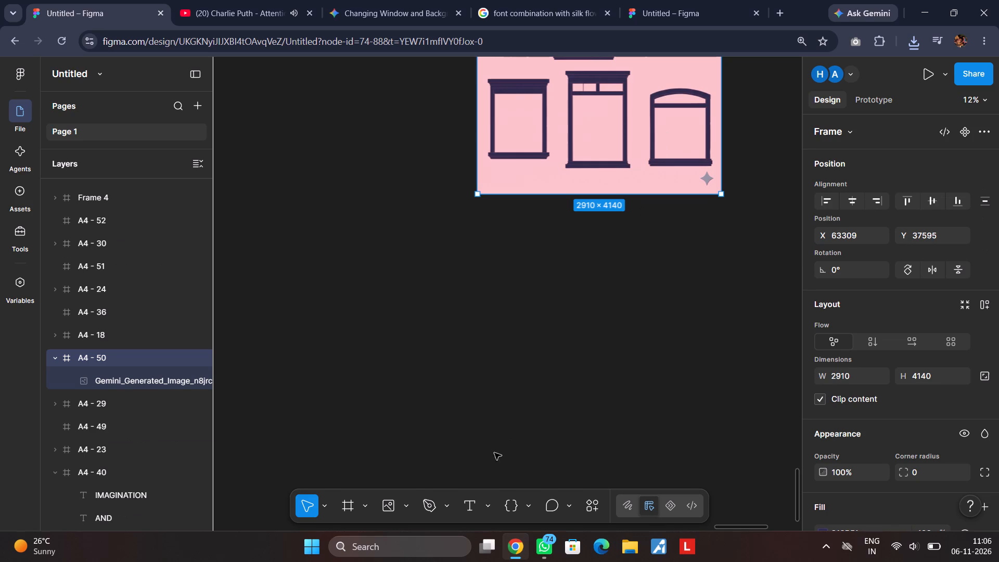
{"action": "left_click", "coordinate": [641, 137]}
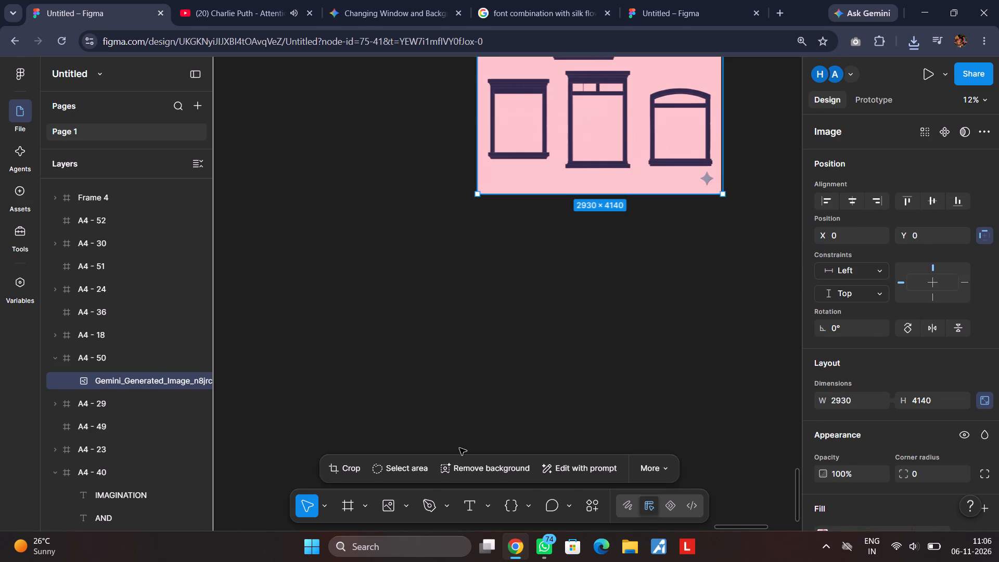
{"action": "left_click", "coordinate": [415, 467]}
{"action": "scroll", "coordinate": [676, 246], "scroll_direction": "up", "scroll_amount": 2}
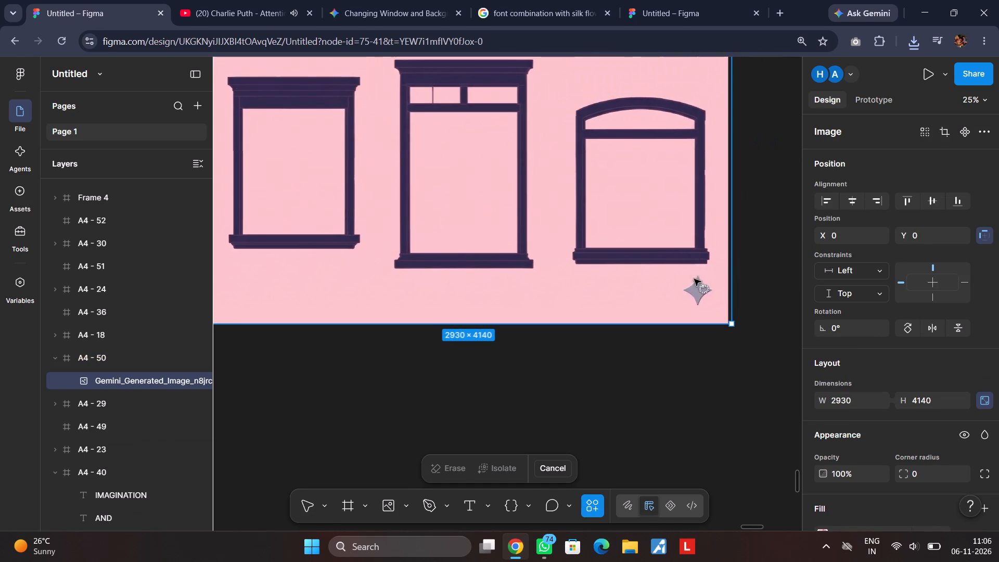
{"action": "left_click", "coordinate": [701, 273]}
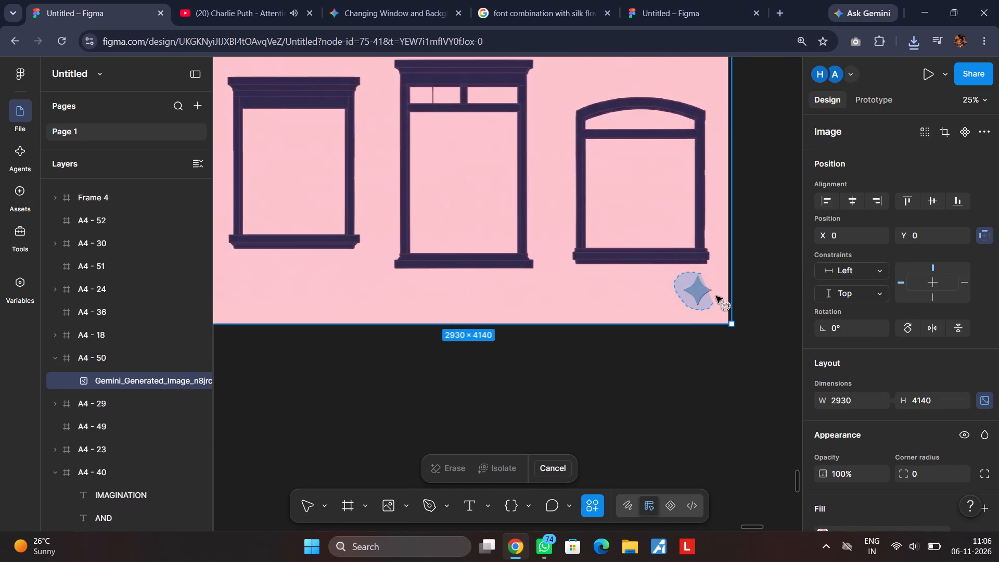
{"action": "left_click", "coordinate": [458, 464]}
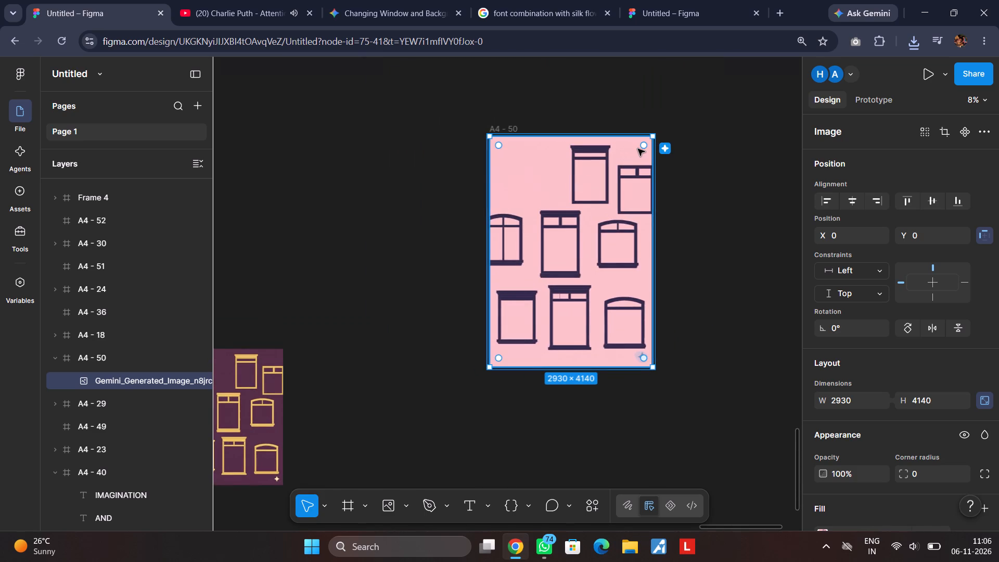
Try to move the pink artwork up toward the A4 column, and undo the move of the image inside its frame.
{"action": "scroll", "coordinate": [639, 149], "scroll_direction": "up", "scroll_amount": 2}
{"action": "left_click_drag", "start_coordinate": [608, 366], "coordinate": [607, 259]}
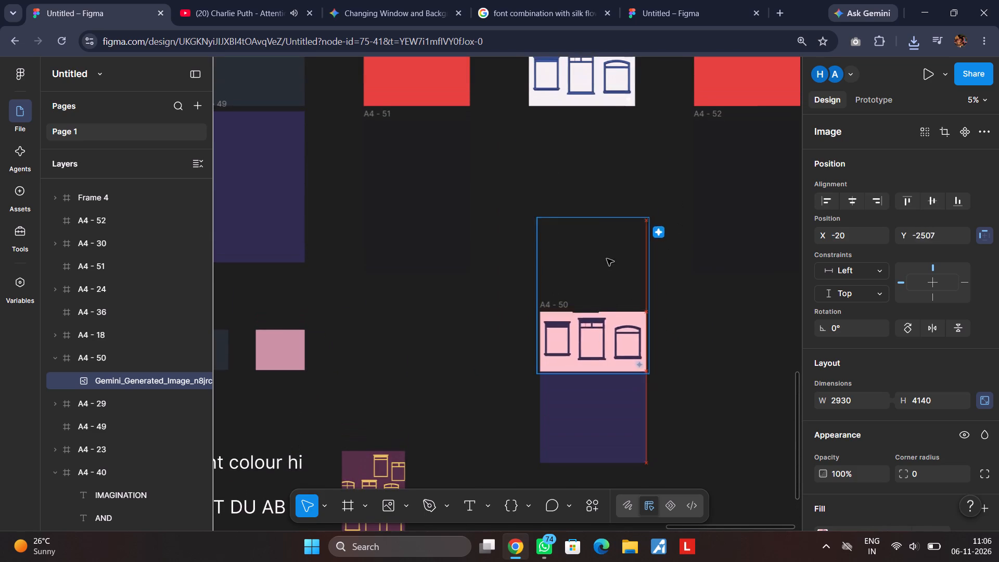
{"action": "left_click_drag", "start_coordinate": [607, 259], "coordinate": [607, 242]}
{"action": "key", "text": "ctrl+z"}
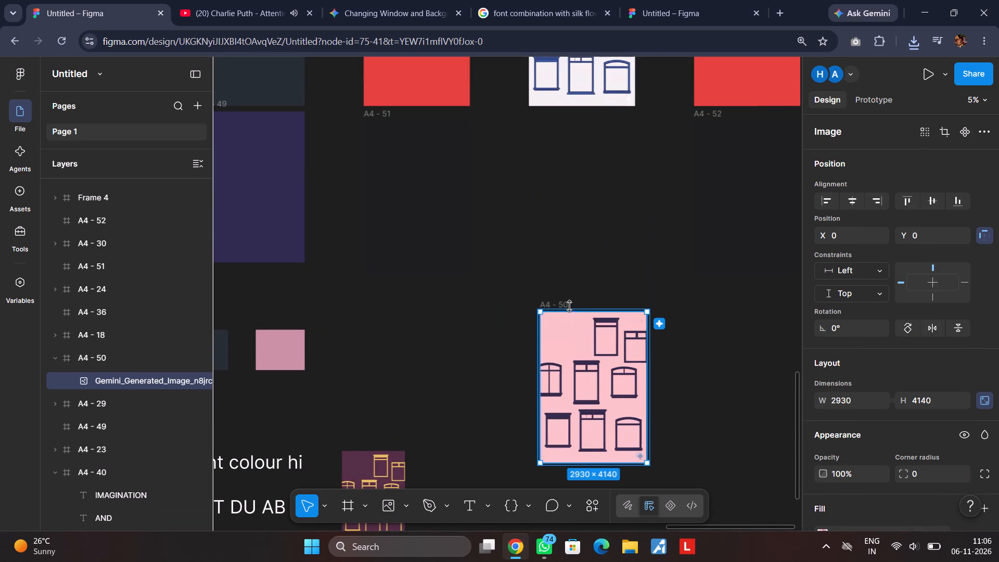
Move the whole frame A4 - 50 back into its column, directly below the white-and-blue window frame and between A4 - 51 and A4 - 52.
{"action": "left_click", "coordinate": [563, 304]}
{"action": "left_click_drag", "start_coordinate": [597, 370], "coordinate": [588, 187]}
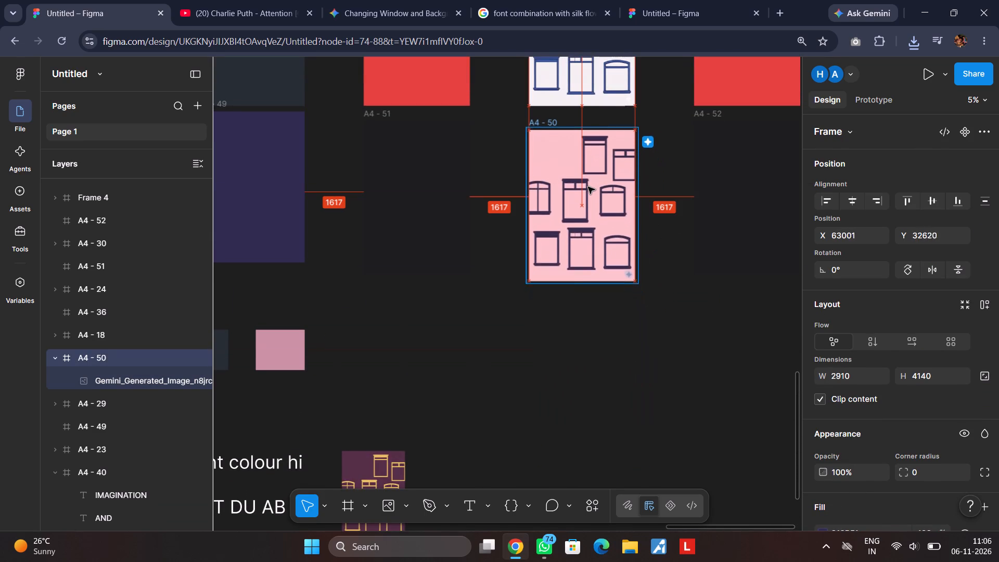
{"action": "left_click_drag", "start_coordinate": [588, 187], "coordinate": [586, 180]}
{"action": "left_click", "coordinate": [626, 328]}
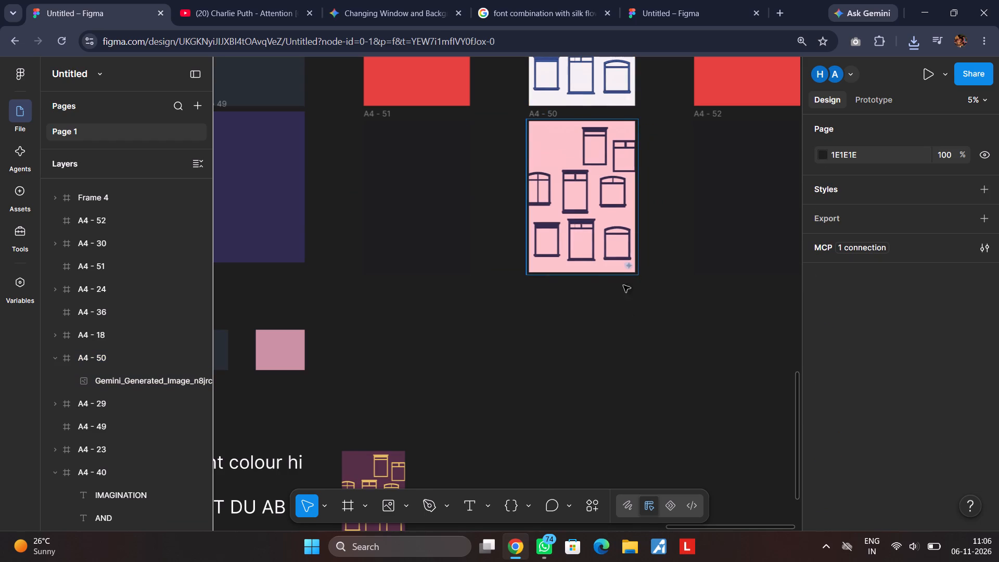
Widen frame A4 - 50 slightly along its outer side edge.
{"action": "left_click", "coordinate": [616, 233]}
{"action": "left_click", "coordinate": [638, 236]}
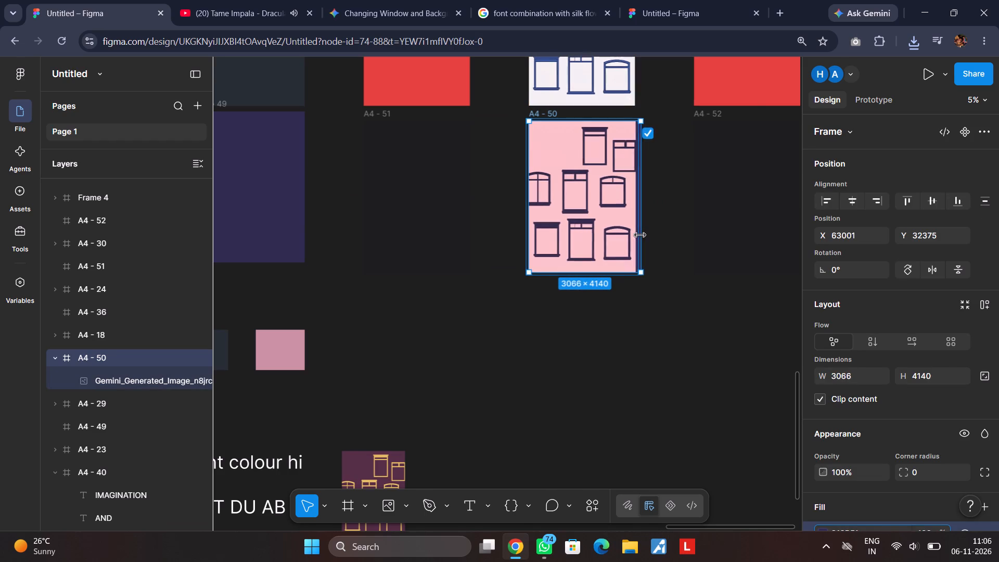
{"action": "left_click", "coordinate": [678, 302]}
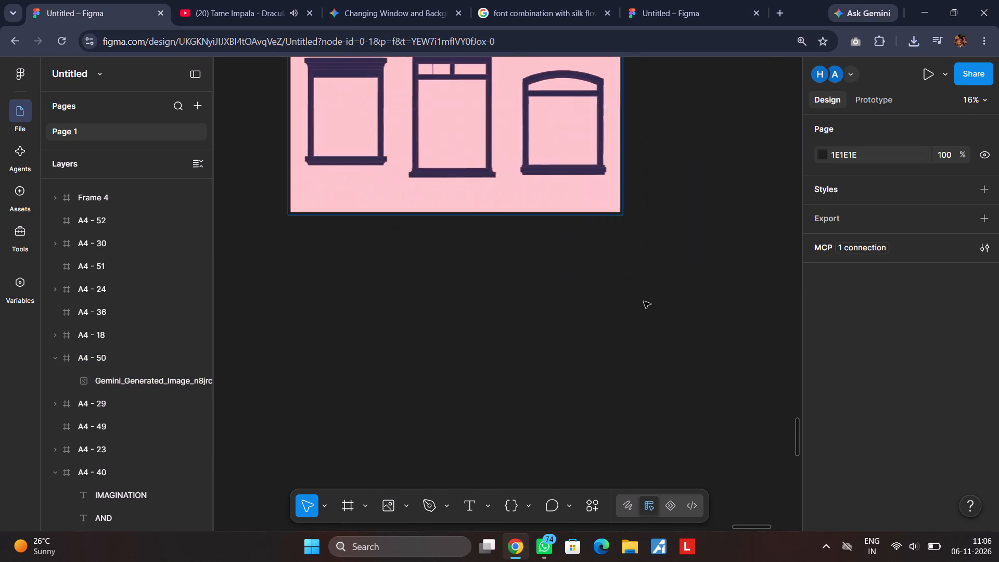
Enlarge the pink window image slightly from its lower corner so that it covers frame A4 - 50 fully.
{"action": "scroll", "coordinate": [642, 301], "scroll_direction": "up", "scroll_amount": 1}
{"action": "double_click", "coordinate": [592, 286]}
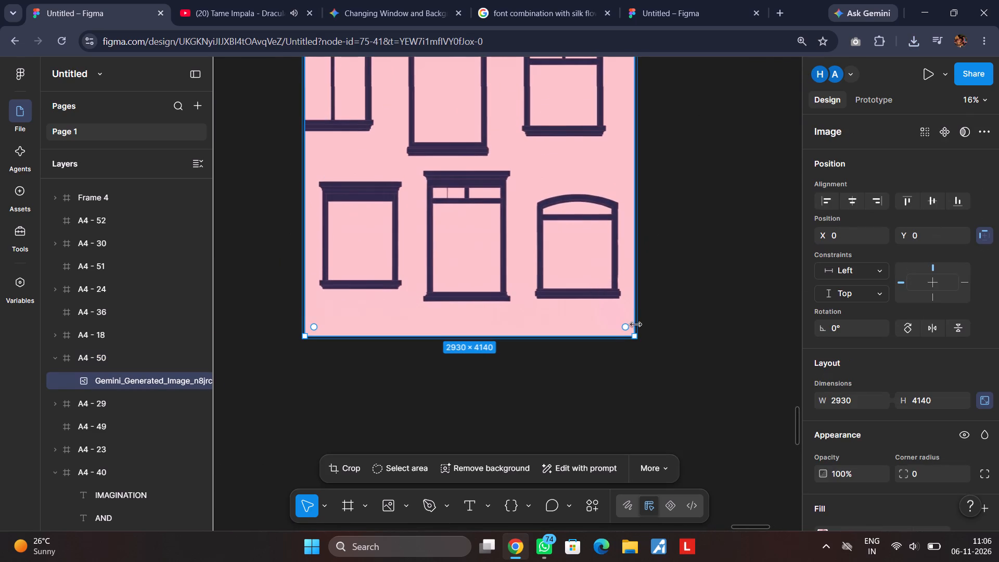
{"action": "left_click_drag", "start_coordinate": [634, 335], "coordinate": [638, 340]}
{"action": "left_click", "coordinate": [651, 345]}
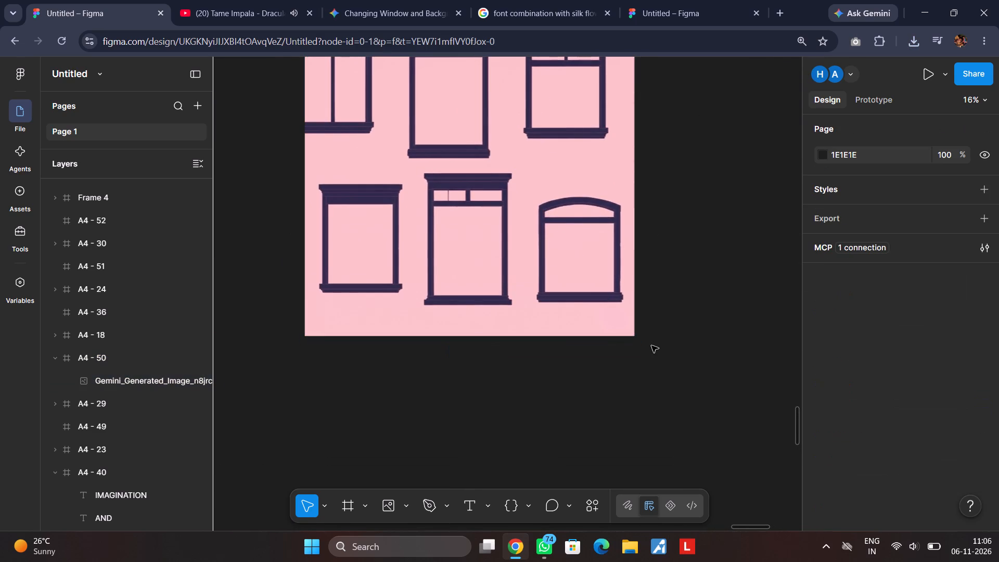
Select the area around the sparkle watermark near the lower corner of the white-and-blue window image in A4 - 46 and erase it.
{"action": "scroll", "coordinate": [646, 340], "scroll_direction": "up", "scroll_amount": 1}
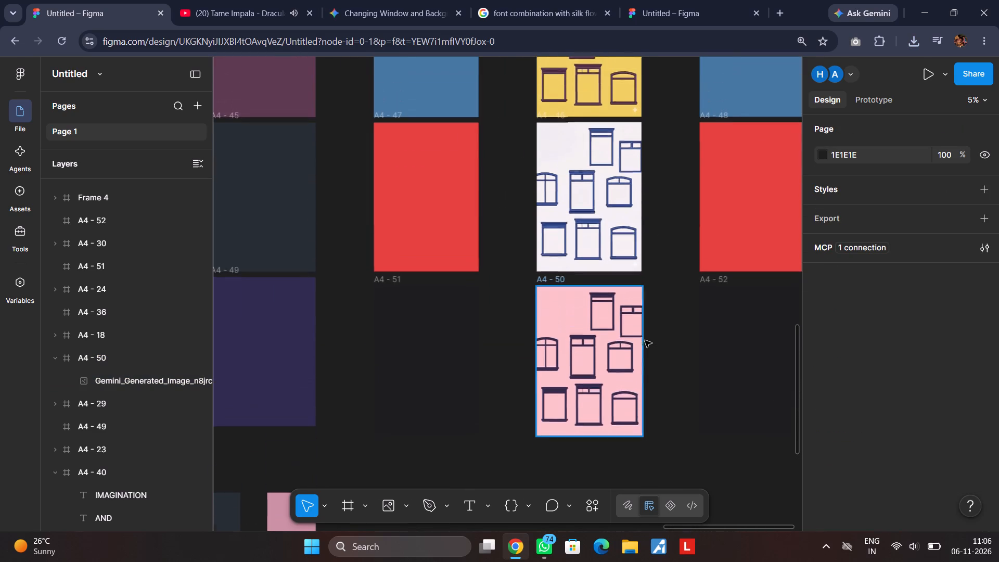
{"action": "scroll", "coordinate": [645, 340], "scroll_direction": "up", "scroll_amount": 1}
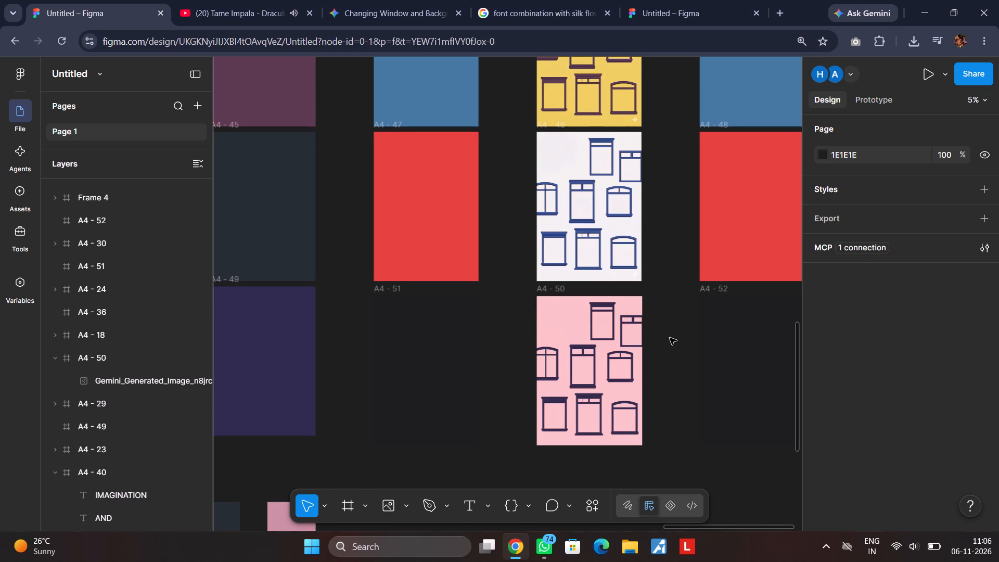
{"action": "scroll", "coordinate": [670, 338], "scroll_direction": "up", "scroll_amount": 1}
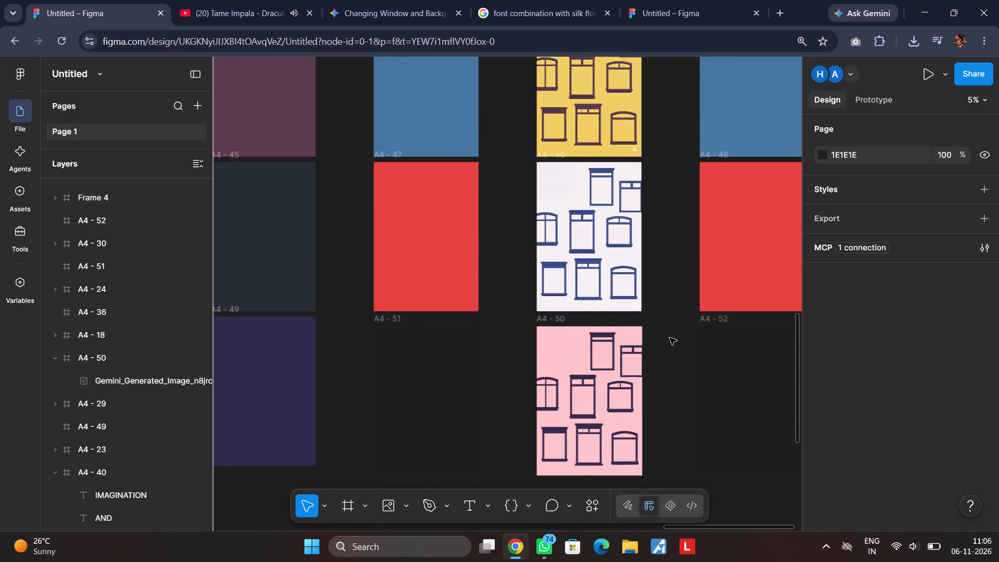
{"action": "scroll", "coordinate": [670, 338], "scroll_direction": "up", "scroll_amount": 3}
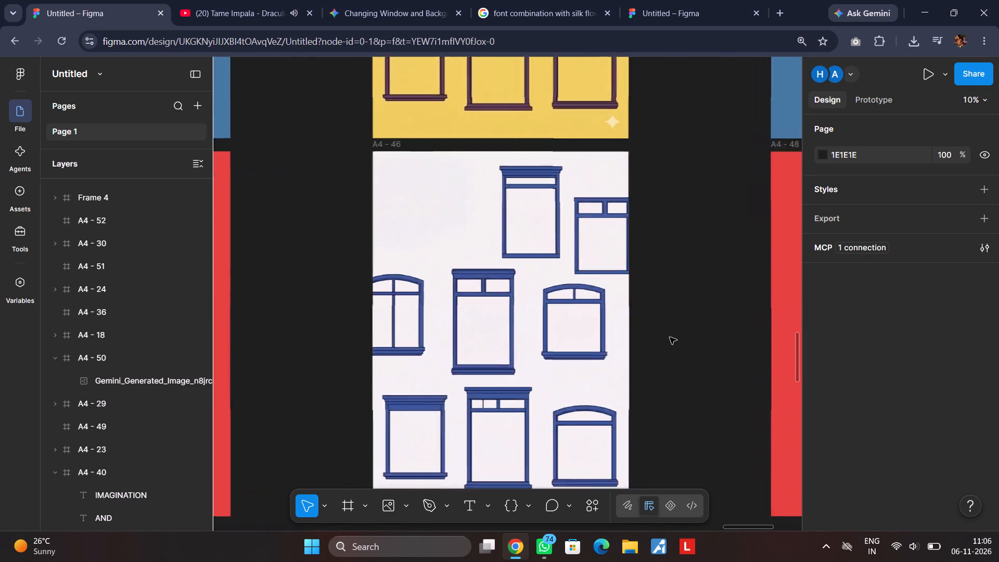
{"action": "scroll", "coordinate": [670, 337], "scroll_direction": "down", "scroll_amount": 2}
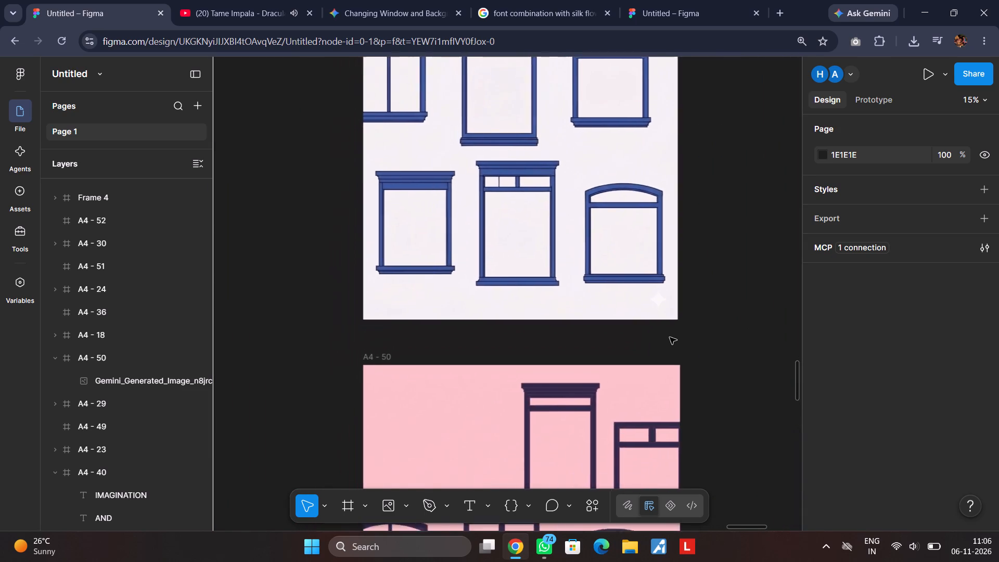
{"action": "scroll", "coordinate": [670, 337], "scroll_direction": "down", "scroll_amount": 1}
{"action": "scroll", "coordinate": [670, 337], "scroll_direction": "up", "scroll_amount": 1}
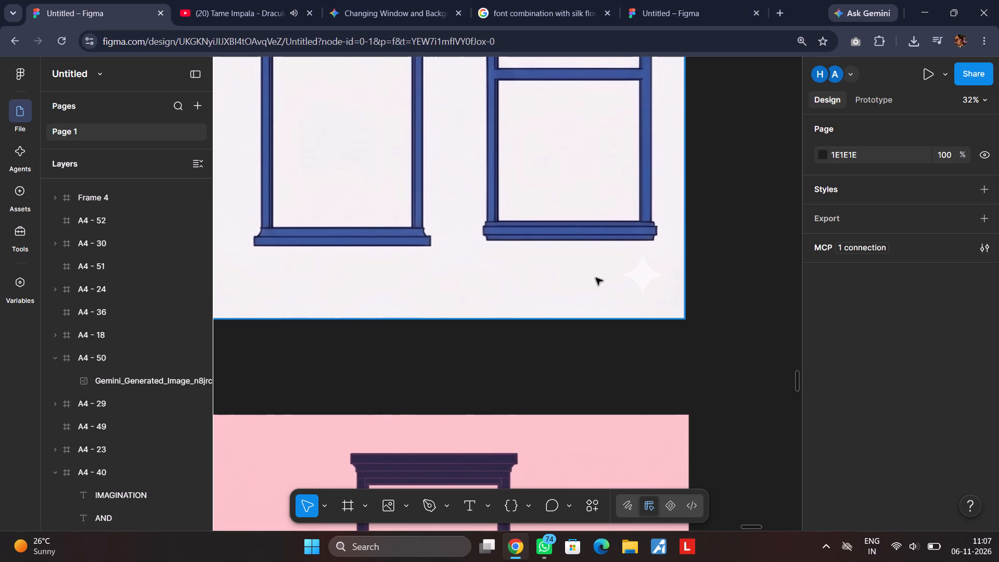
{"action": "double_click", "coordinate": [596, 278]}
{"action": "left_click", "coordinate": [401, 469]}
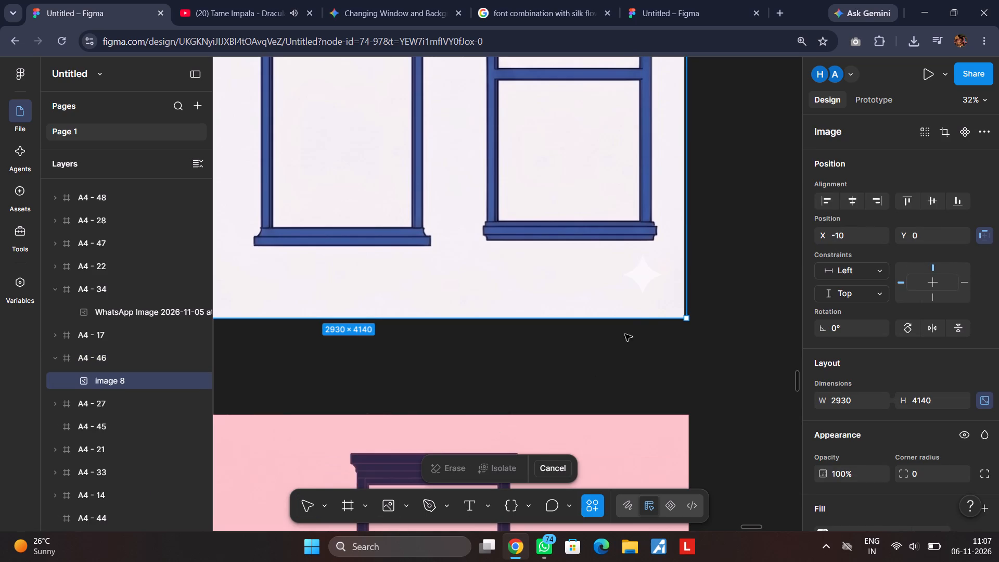
{"action": "left_click_drag", "start_coordinate": [659, 251], "coordinate": [652, 249]}
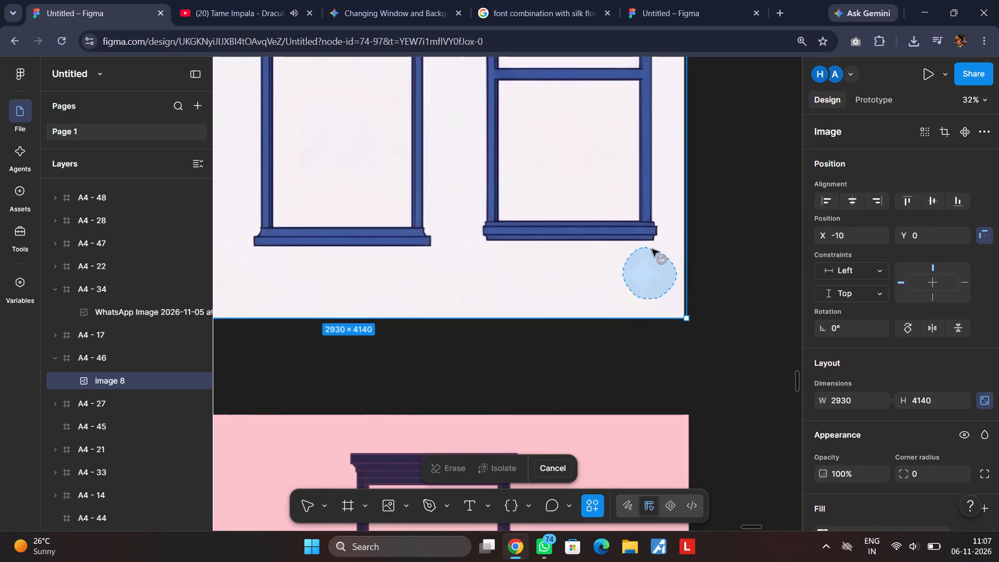
{"action": "left_click_drag", "start_coordinate": [652, 249], "coordinate": [651, 249]}
{"action": "left_click", "coordinate": [455, 466]}
{"action": "scroll", "coordinate": [720, 390], "scroll_direction": "up", "scroll_amount": 10}
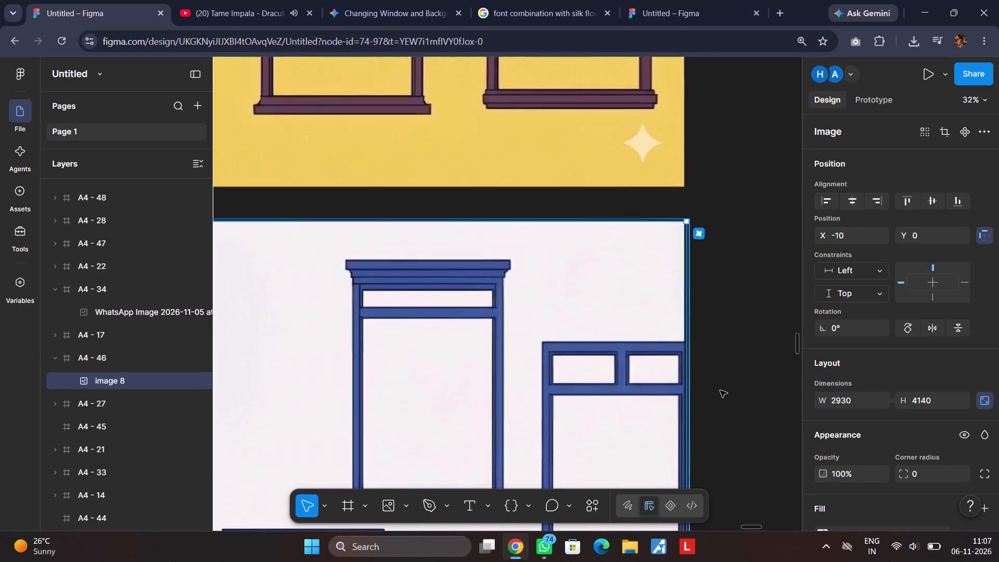
Select the area around the sparkle watermark near the lower corner of the yellow window image in A4 - 42 and erase it.
{"action": "scroll", "coordinate": [720, 390], "scroll_direction": "up", "scroll_amount": 2}
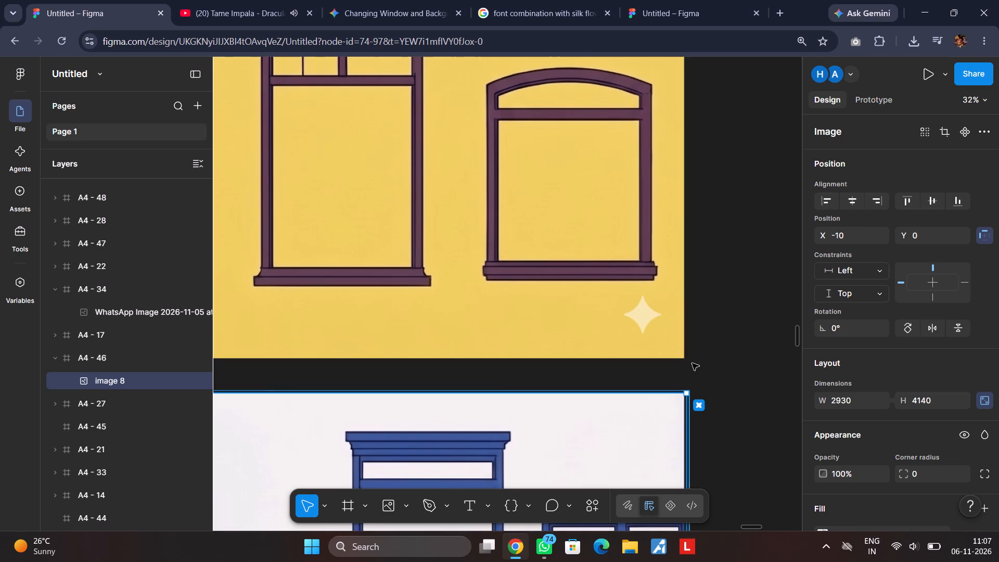
{"action": "scroll", "coordinate": [693, 363], "scroll_direction": "down", "scroll_amount": 5}
{"action": "scroll", "coordinate": [697, 362], "scroll_direction": "left", "scroll_amount": 2}
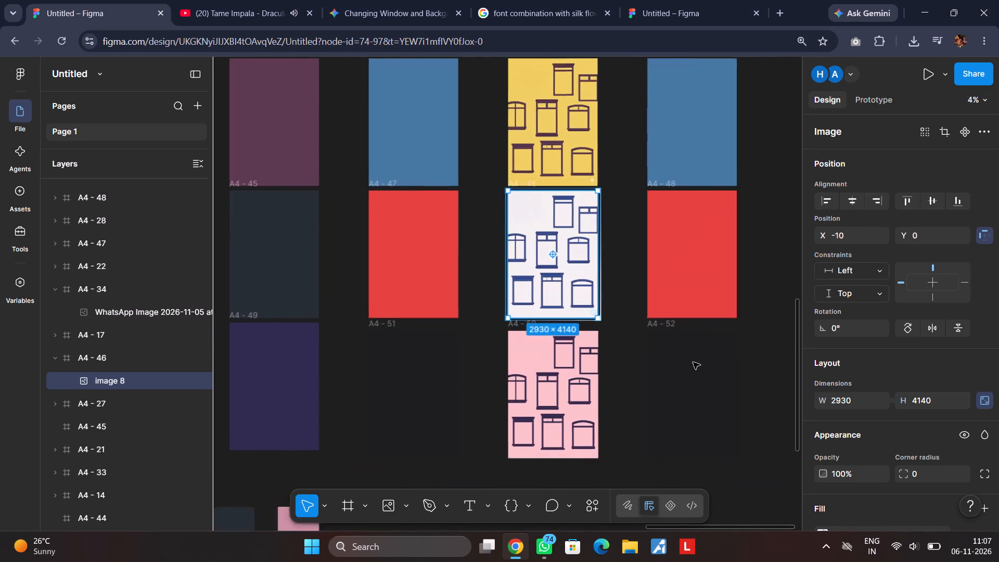
{"action": "scroll", "coordinate": [693, 362], "scroll_direction": "left", "scroll_amount": 1}
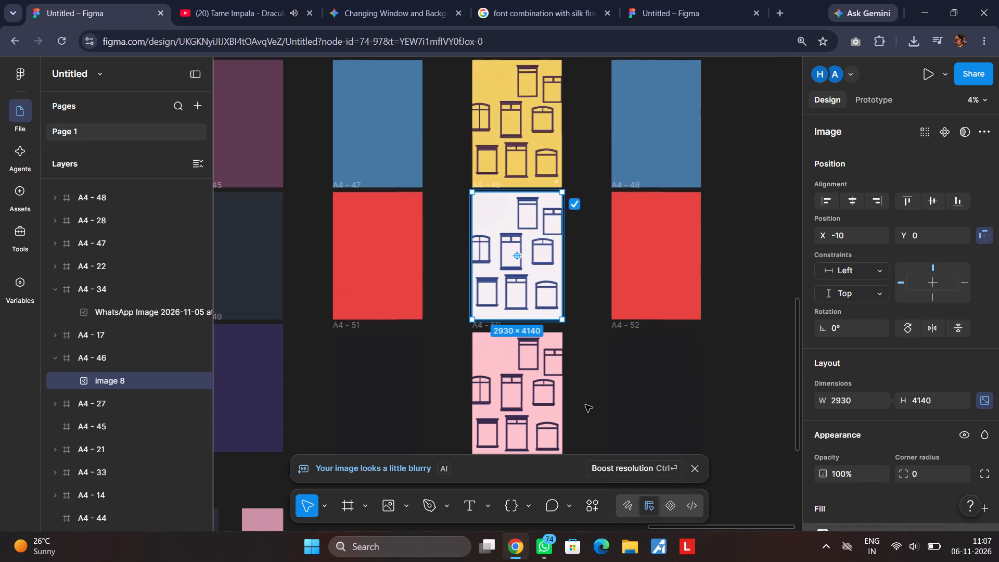
{"action": "scroll", "coordinate": [585, 405], "scroll_direction": "left", "scroll_amount": 1}
{"action": "left_click", "coordinate": [593, 404]}
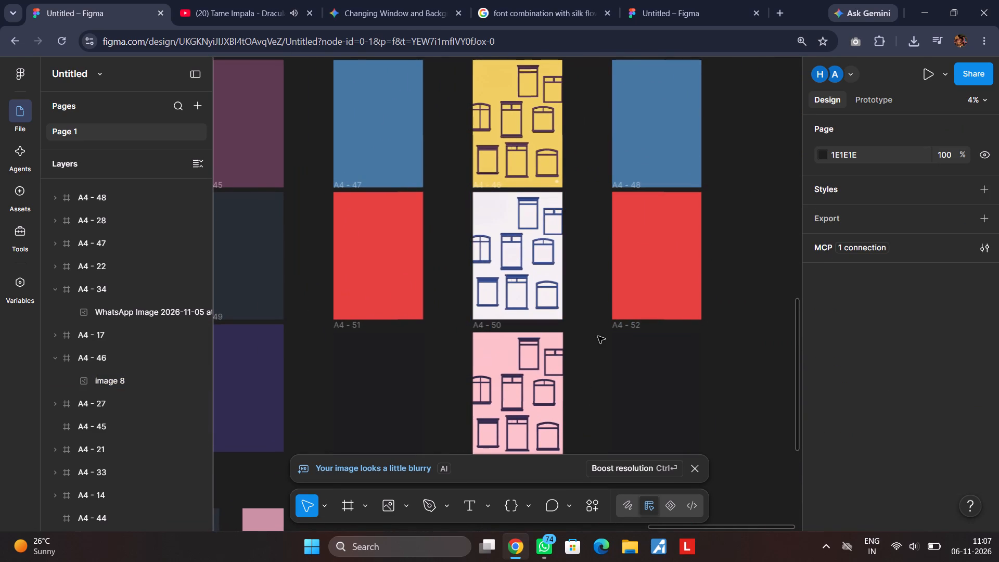
{"action": "scroll", "coordinate": [598, 336], "scroll_direction": "right", "scroll_amount": 1}
{"action": "scroll", "coordinate": [598, 335], "scroll_direction": "up", "scroll_amount": 2}
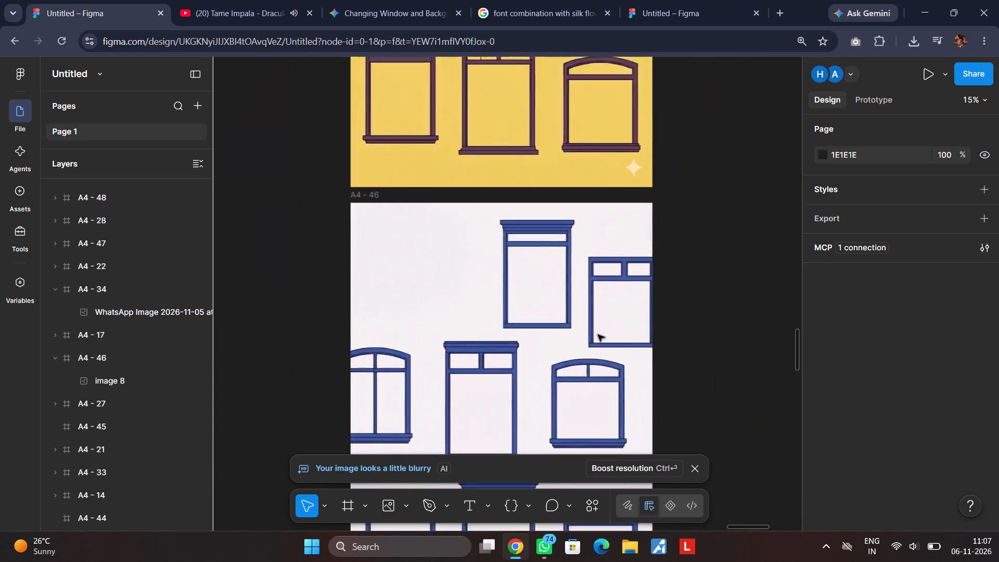
{"action": "scroll", "coordinate": [598, 335], "scroll_direction": "up", "scroll_amount": 2}
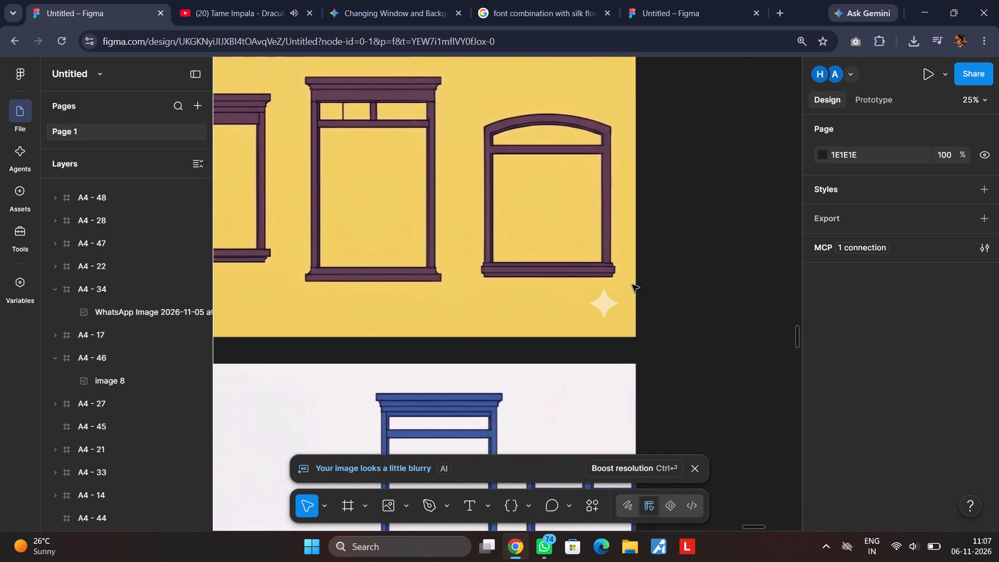
{"action": "double_click", "coordinate": [569, 286]}
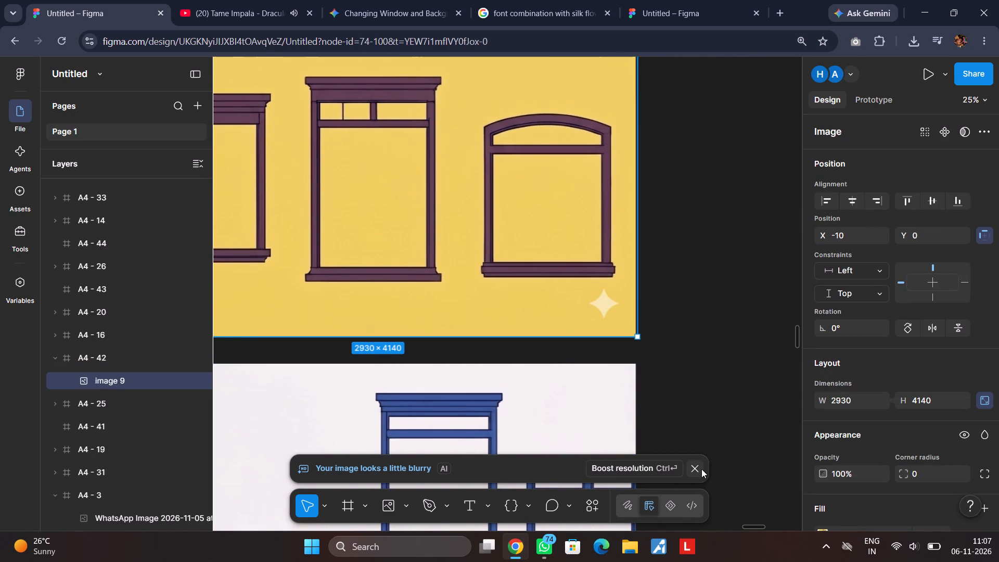
{"action": "left_click", "coordinate": [701, 469]}
{"action": "left_click", "coordinate": [415, 464]}
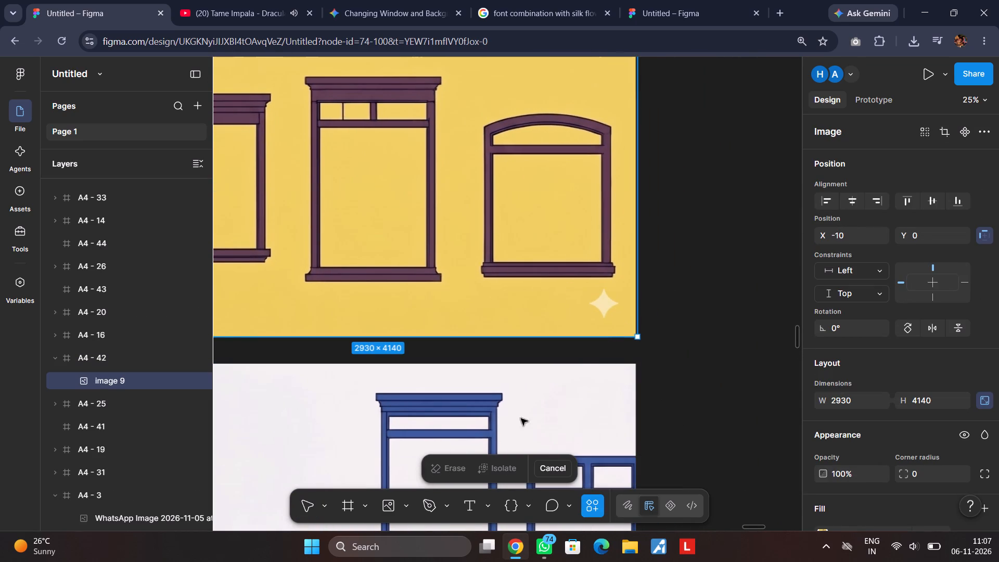
{"action": "left_click", "coordinate": [611, 287]}
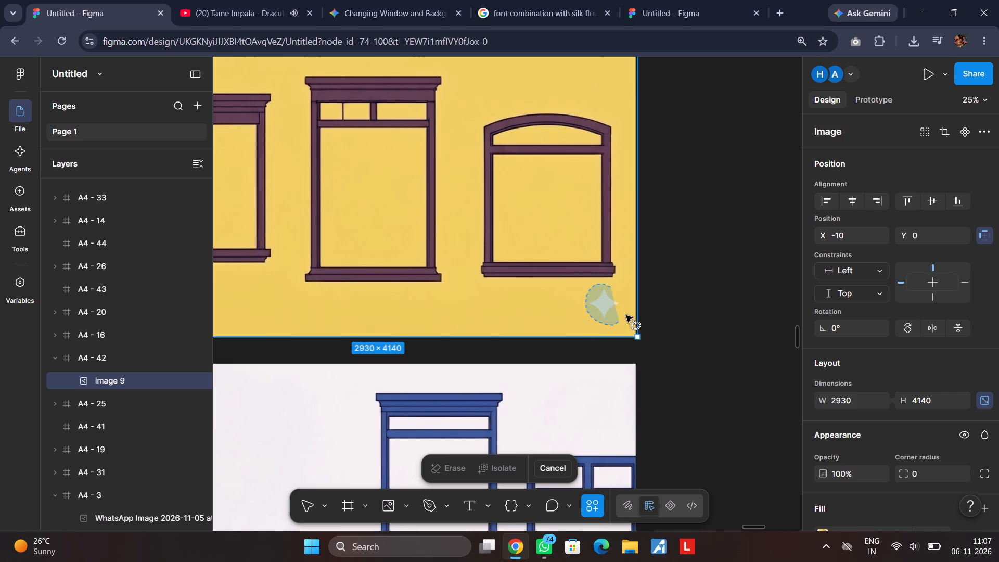
{"action": "left_click", "coordinate": [467, 464]}
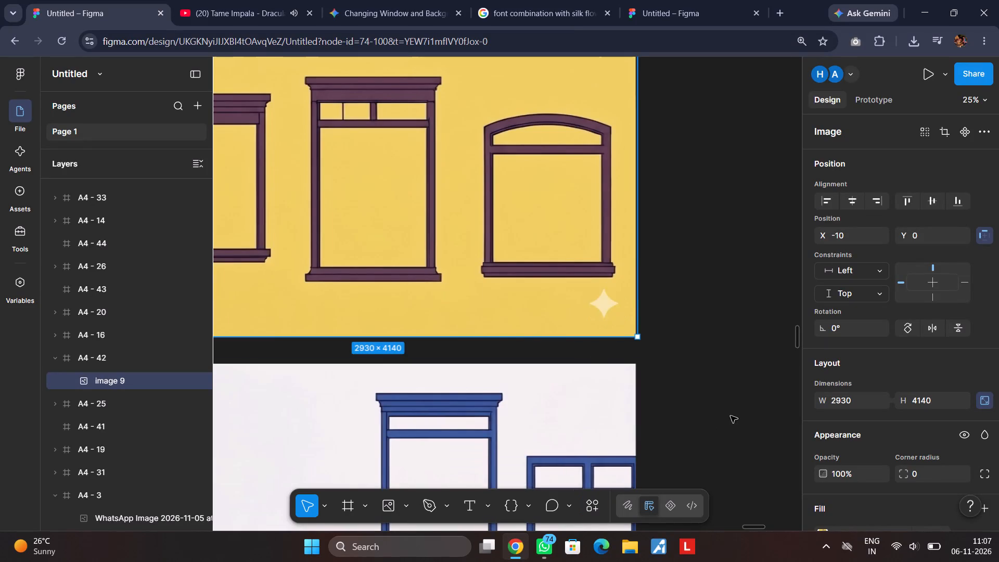
{"action": "scroll", "coordinate": [676, 397], "scroll_direction": "down", "scroll_amount": 1}
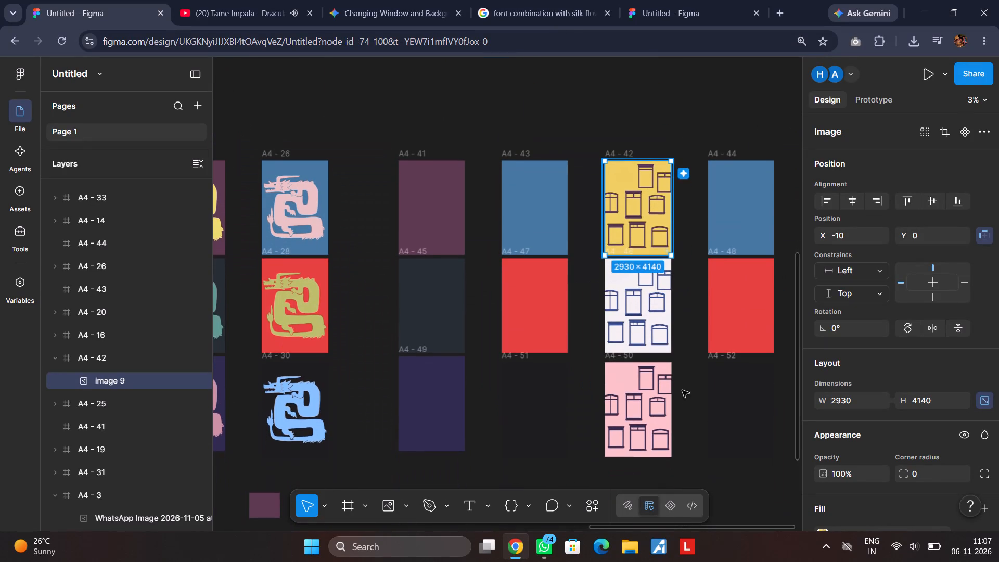
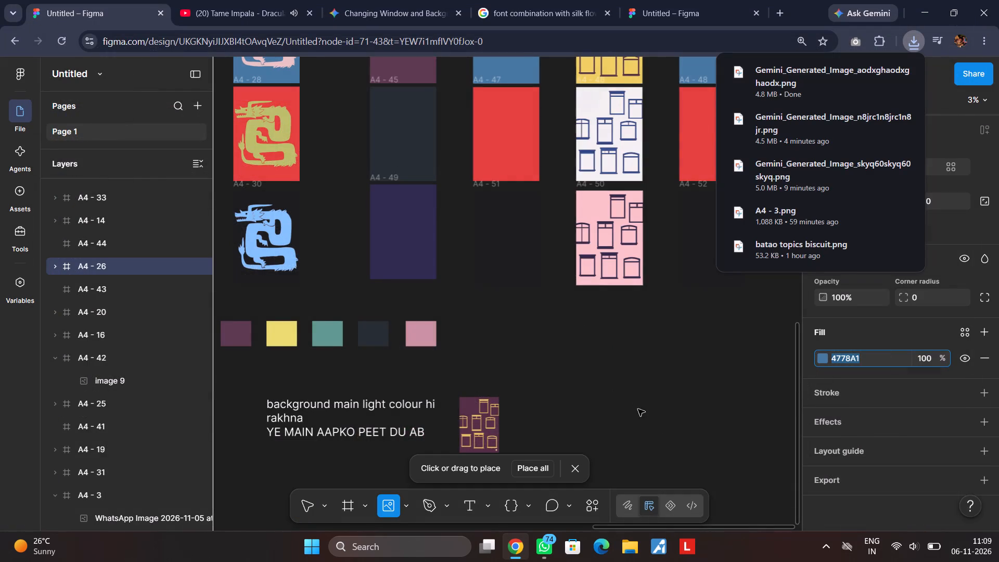
{"action": "scroll", "coordinate": [690, 429], "scroll_direction": "down", "scroll_amount": 1}
{"action": "left_click", "coordinate": [666, 347]}
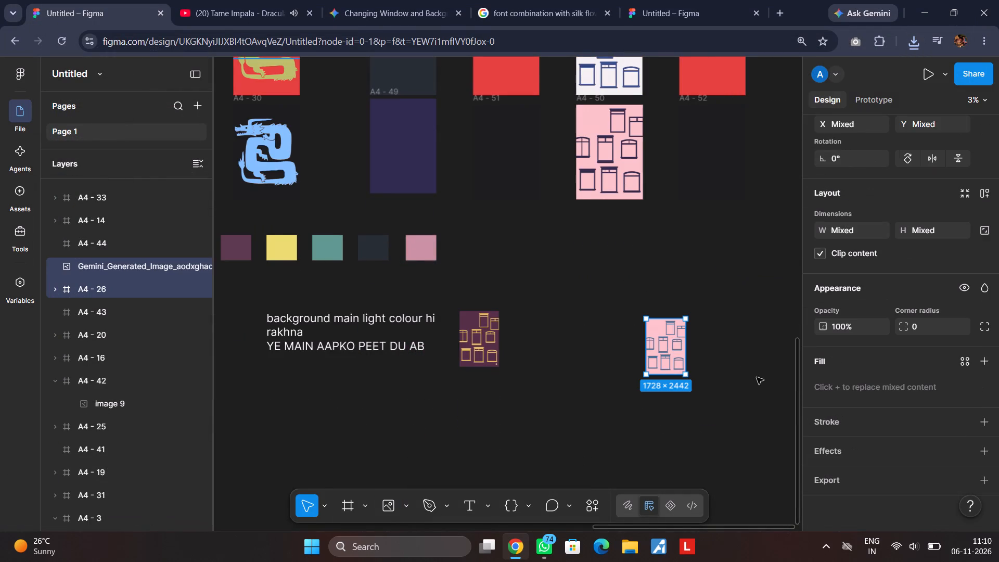
Slightly lower the exposure of the newly placed pink window image.
{"action": "left_click", "coordinate": [724, 356]}
{"action": "left_click", "coordinate": [672, 353]}
{"action": "scroll", "coordinate": [882, 394], "scroll_direction": "down", "scroll_amount": 3}
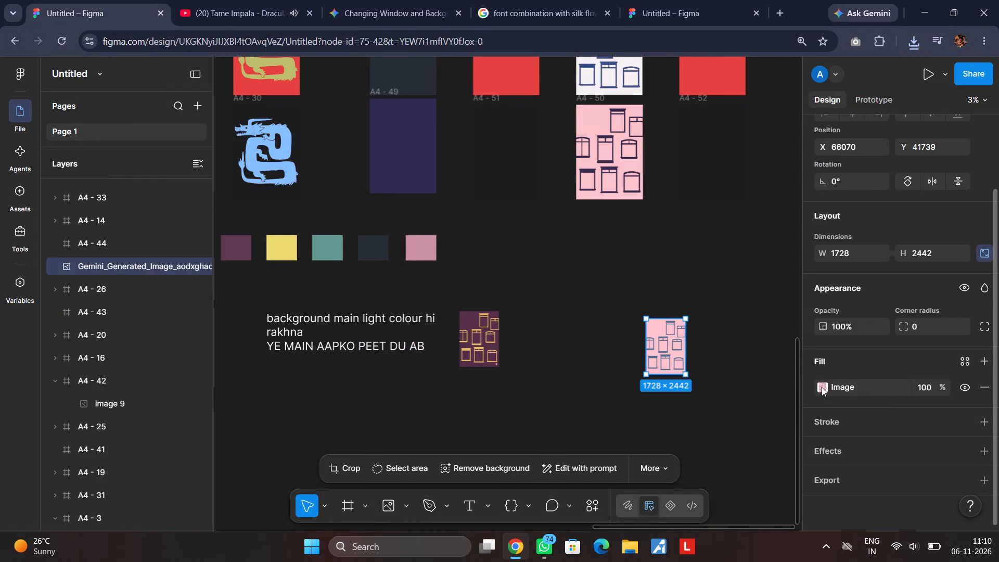
{"action": "left_click", "coordinate": [822, 387]}
{"action": "left_click_drag", "start_coordinate": [739, 155], "coordinate": [866, 147]}
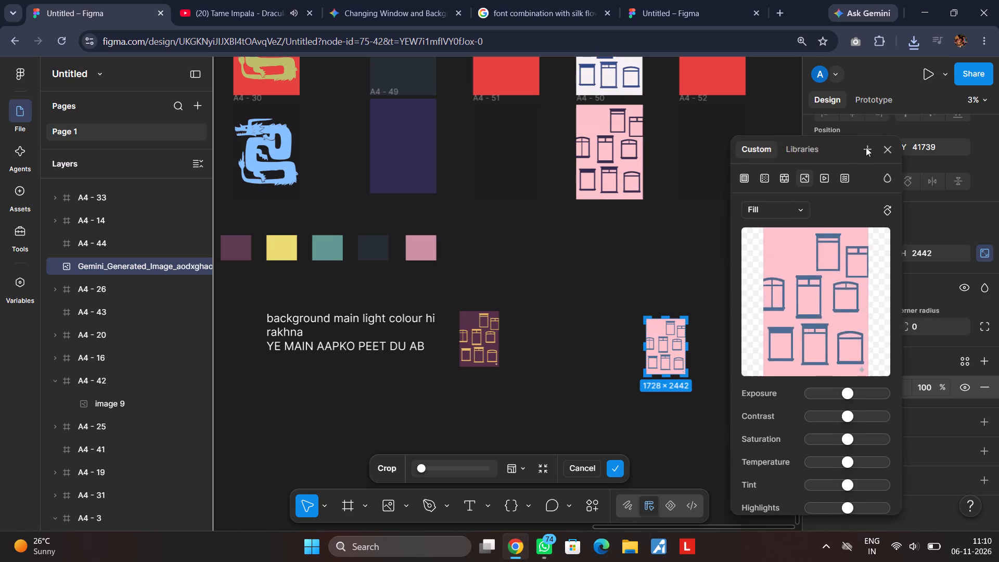
{"action": "left_click_drag", "start_coordinate": [866, 147], "coordinate": [867, 147]}
{"action": "left_click", "coordinate": [869, 391]}
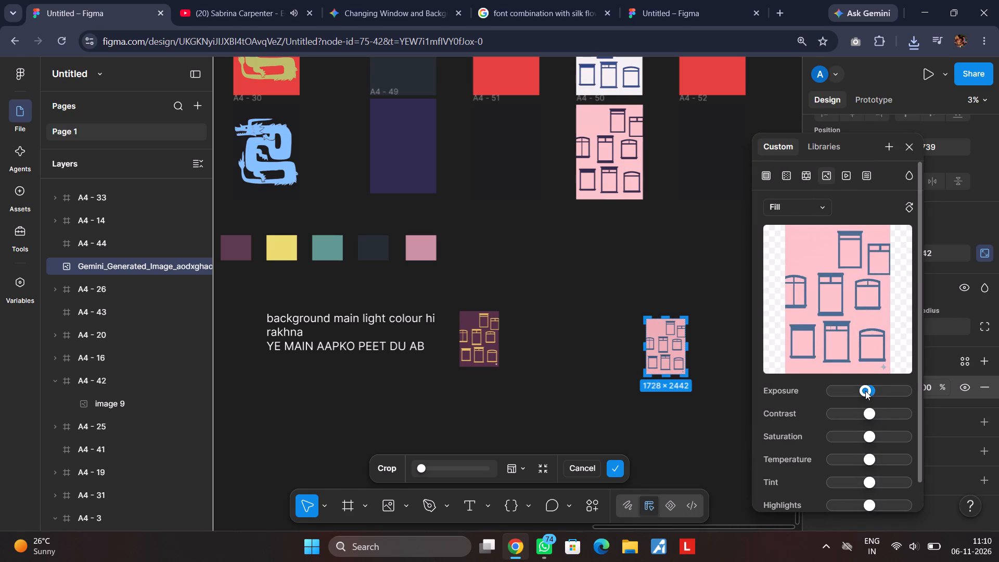
{"action": "left_click", "coordinate": [903, 149]}
{"action": "left_click", "coordinate": [789, 233]}
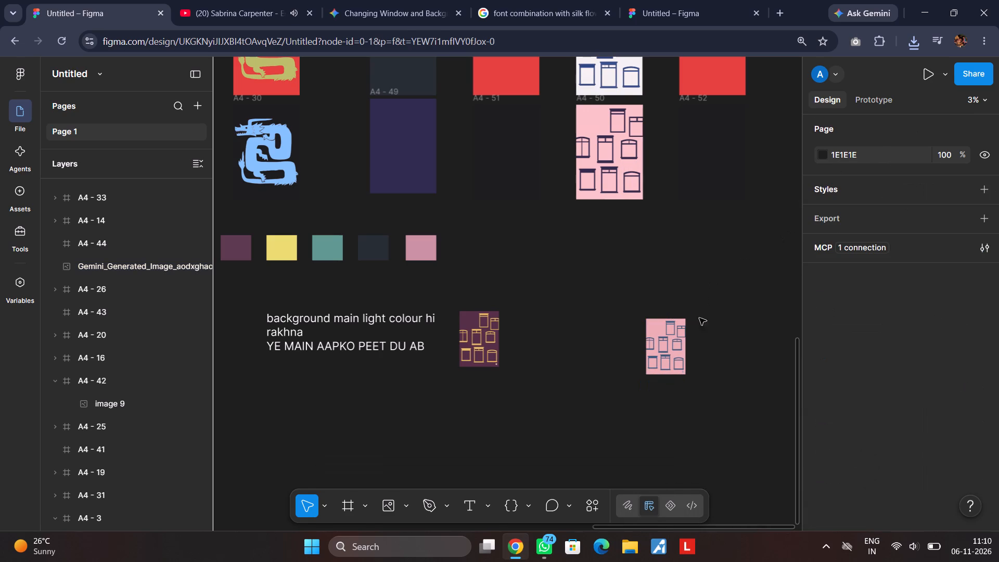
Move the pink window image into frame A4 - 44 at X 0, Y 0 and scale it to 2910 × 4112.
{"action": "left_click_drag", "start_coordinate": [664, 352], "coordinate": [685, 268]}
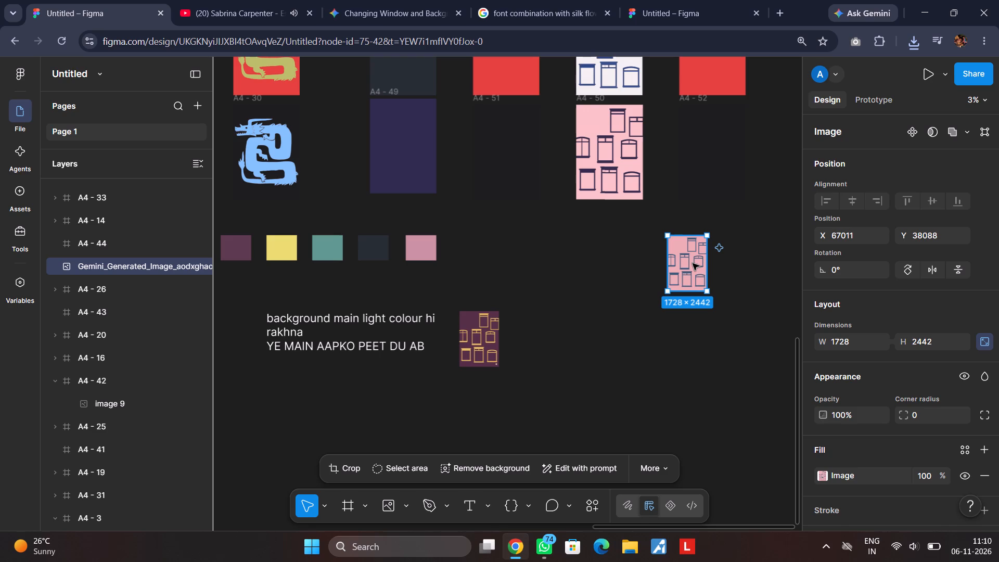
{"action": "left_click_drag", "start_coordinate": [690, 266], "coordinate": [719, 214]}
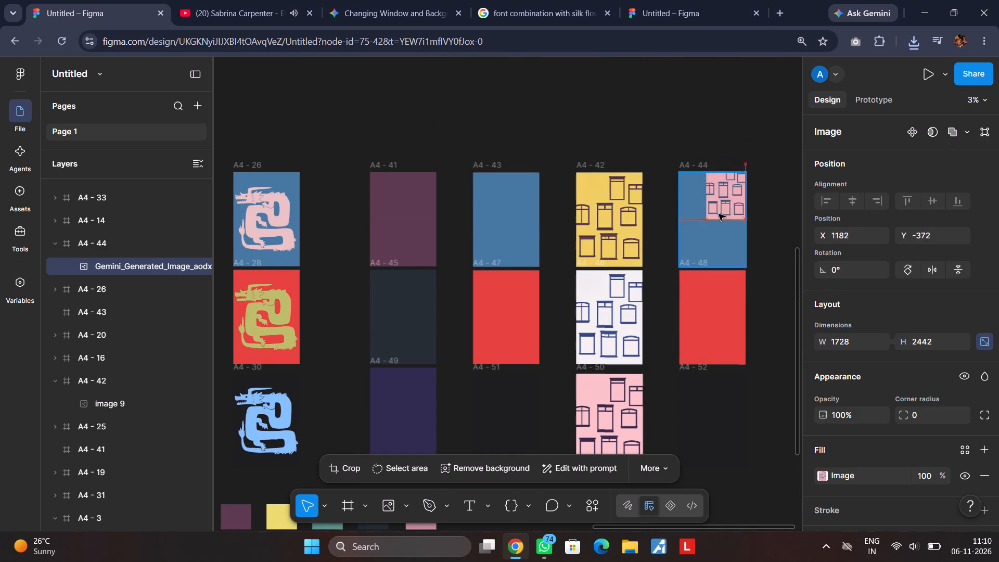
{"action": "left_click_drag", "start_coordinate": [719, 214], "coordinate": [702, 206]}
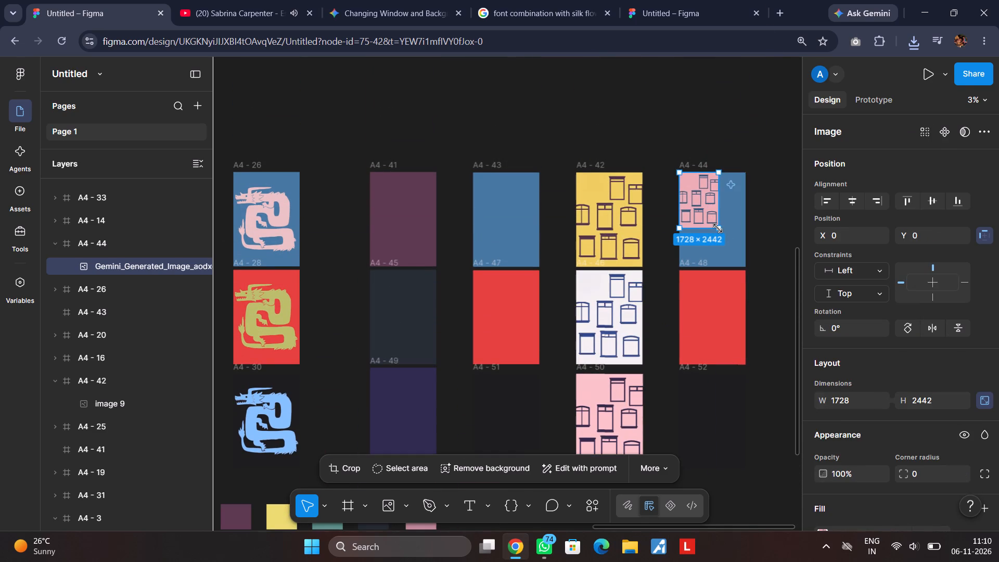
{"action": "left_click_drag", "start_coordinate": [718, 229], "coordinate": [747, 252], "text": "shift"}
{"action": "left_click", "coordinate": [764, 252]}
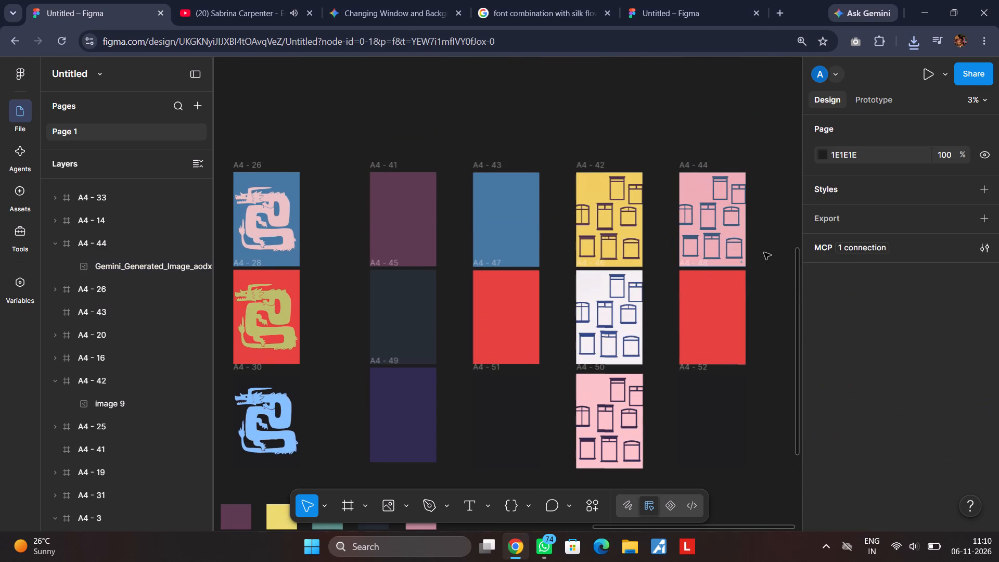
Select the area around the sparkle watermark near the lower corner of the pink window image in A4 - 44 and erase it.
{"action": "scroll", "coordinate": [764, 252], "scroll_direction": "up", "scroll_amount": 1}
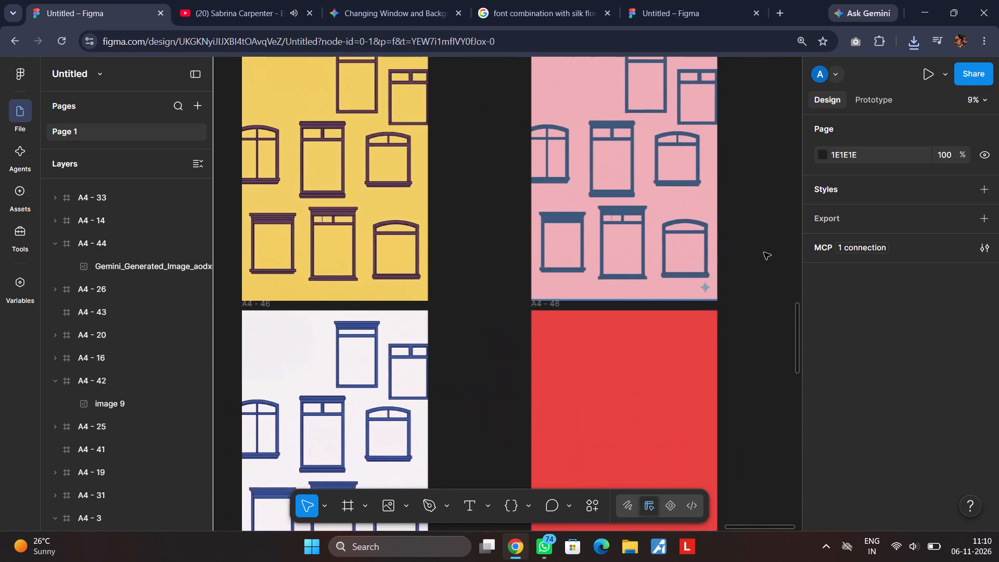
{"action": "scroll", "coordinate": [764, 252], "scroll_direction": "up", "scroll_amount": 1}
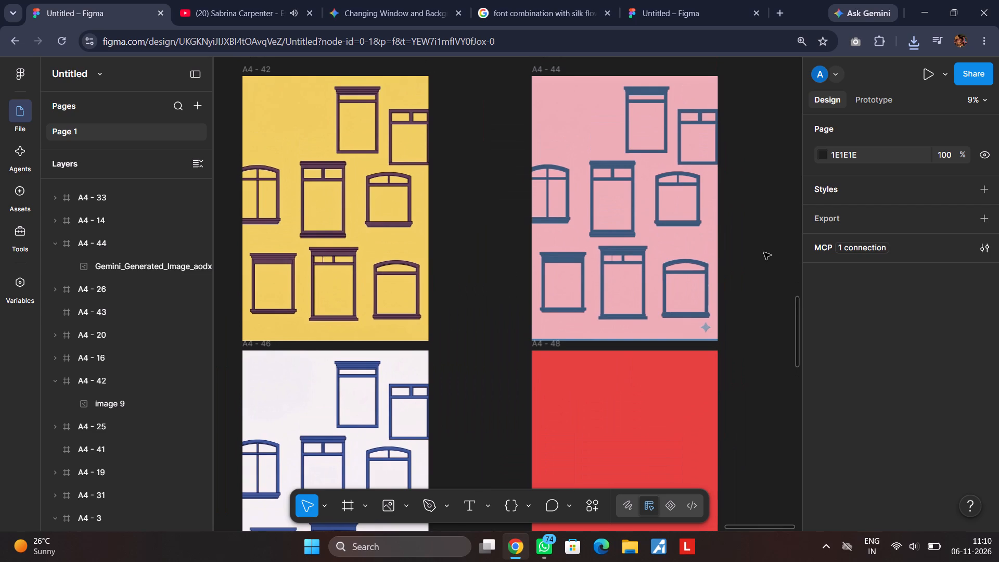
{"action": "middle_click_drag", "start_coordinate": [749, 309], "coordinate": [763, 241]}
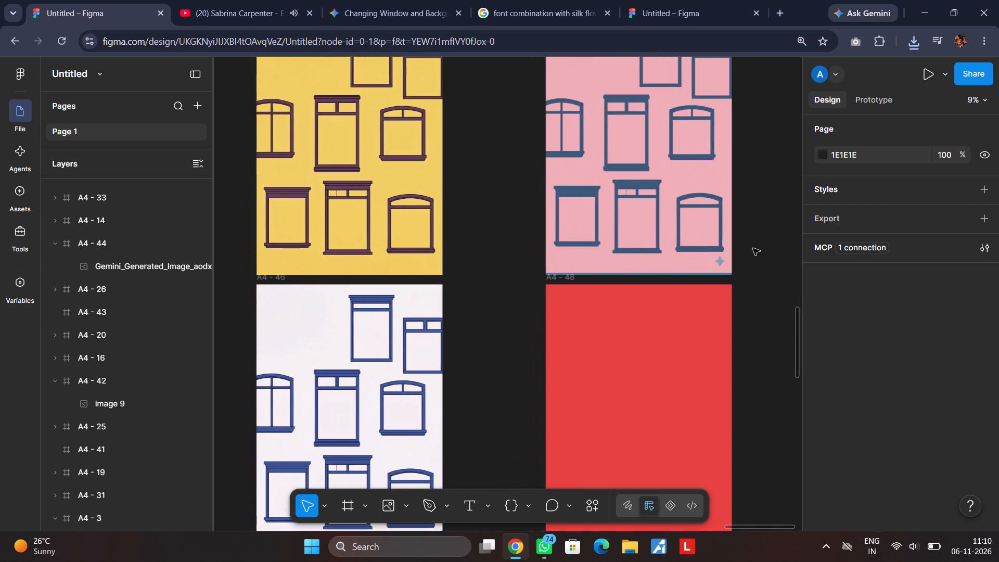
{"action": "double_click", "coordinate": [715, 252]}
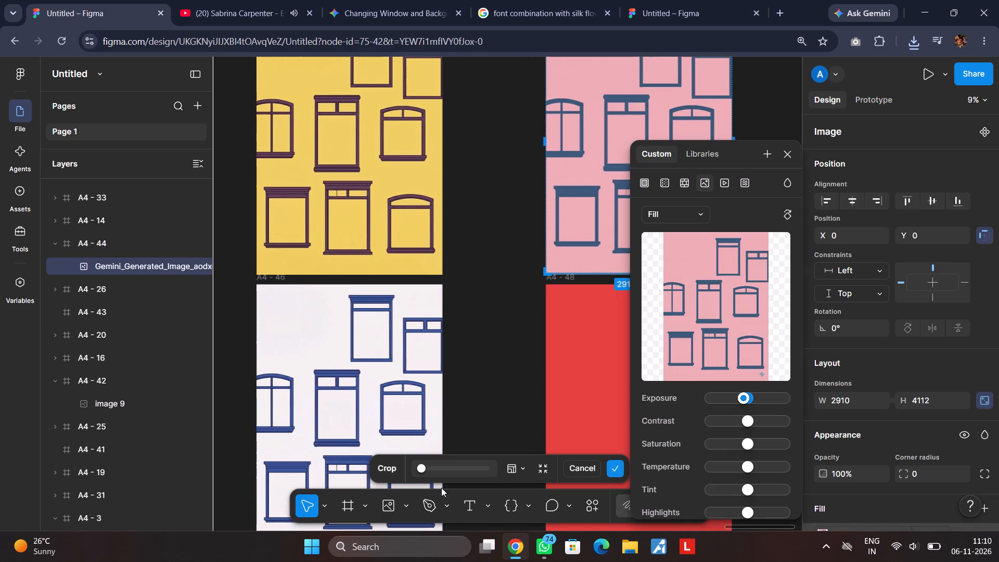
{"action": "left_click", "coordinate": [786, 152]}
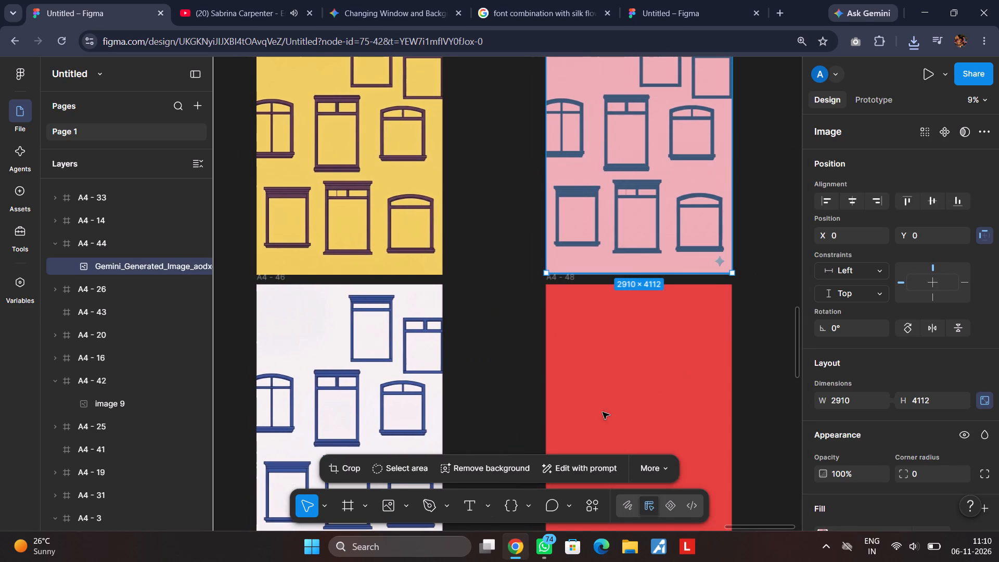
{"action": "left_click", "coordinate": [415, 468]}
{"action": "scroll", "coordinate": [684, 302], "scroll_direction": "up", "scroll_amount": 1}
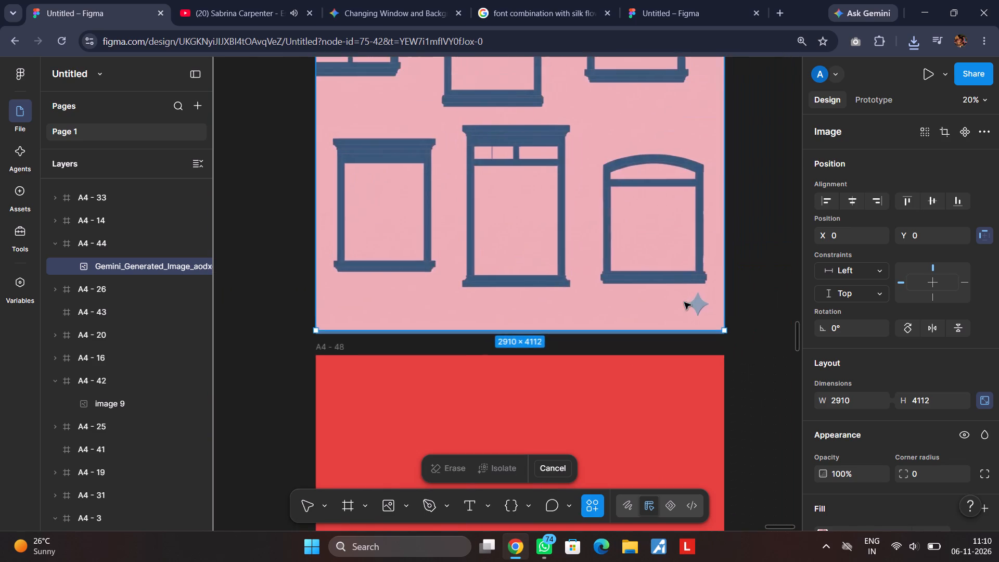
{"action": "scroll", "coordinate": [684, 302], "scroll_direction": "up", "scroll_amount": 1}
{"action": "left_click", "coordinate": [695, 285]}
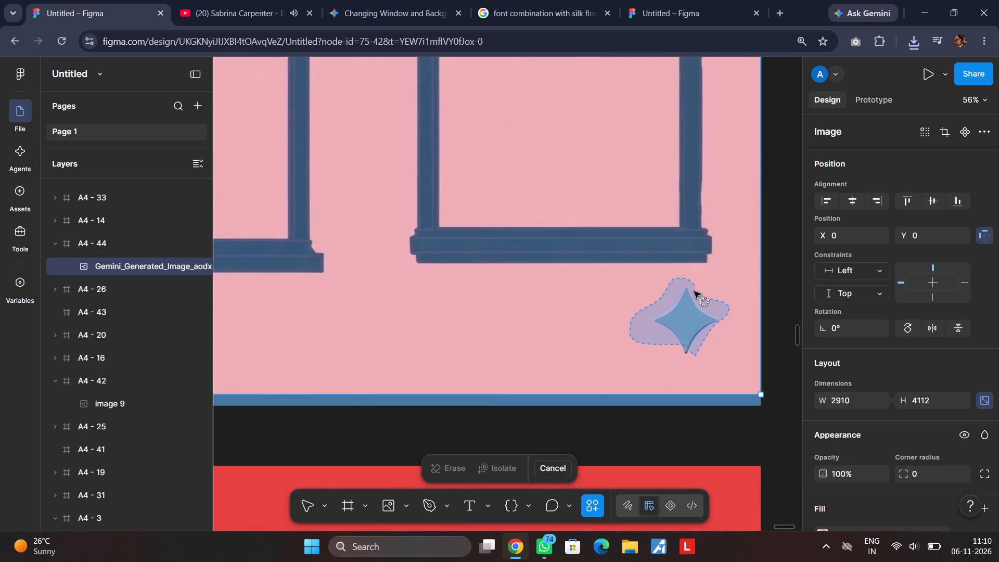
{"action": "left_click", "coordinate": [454, 467]}
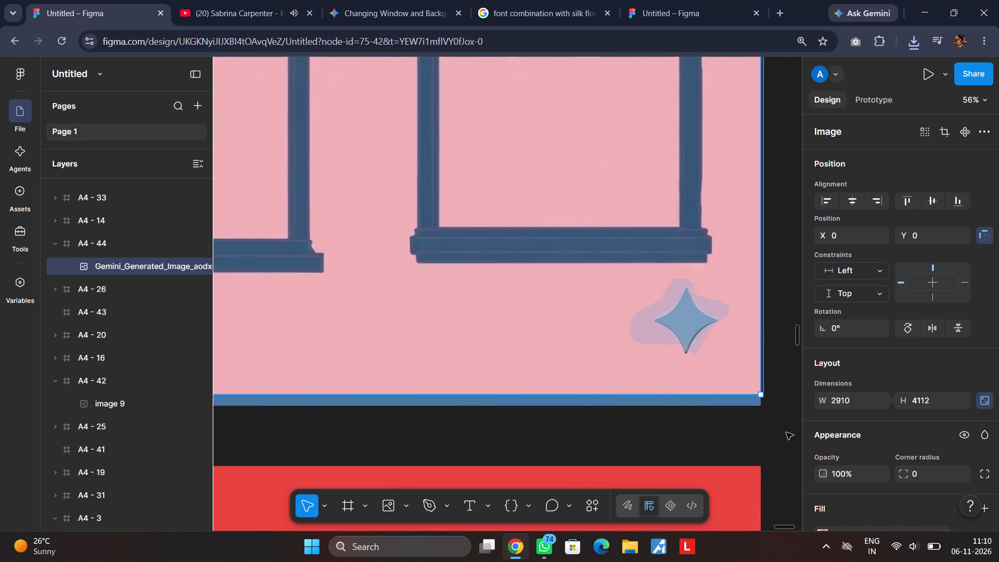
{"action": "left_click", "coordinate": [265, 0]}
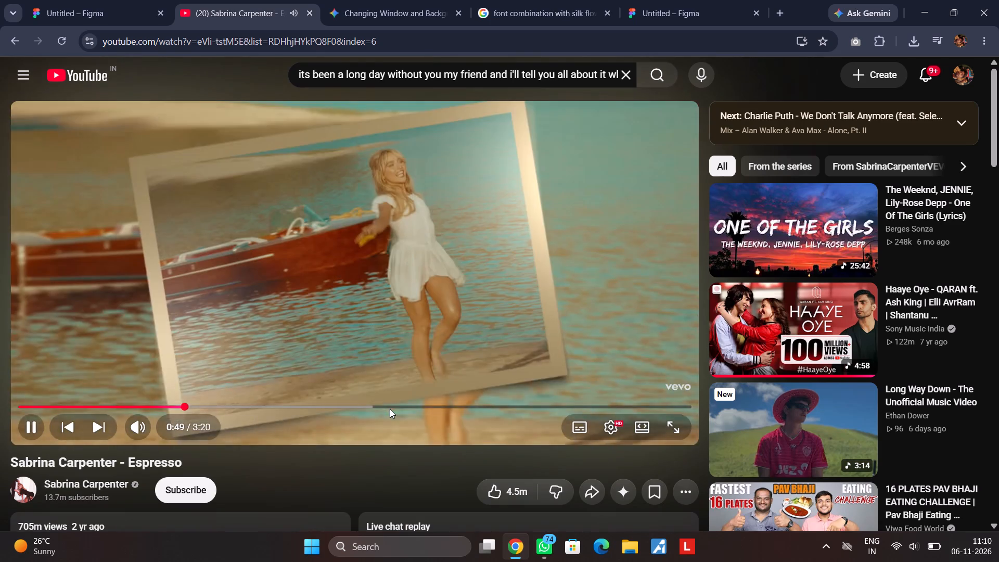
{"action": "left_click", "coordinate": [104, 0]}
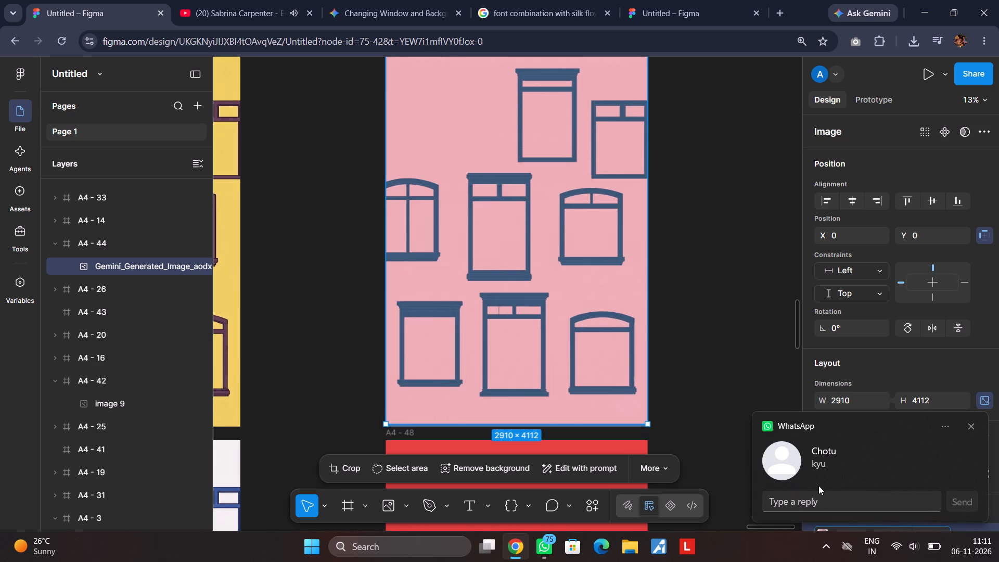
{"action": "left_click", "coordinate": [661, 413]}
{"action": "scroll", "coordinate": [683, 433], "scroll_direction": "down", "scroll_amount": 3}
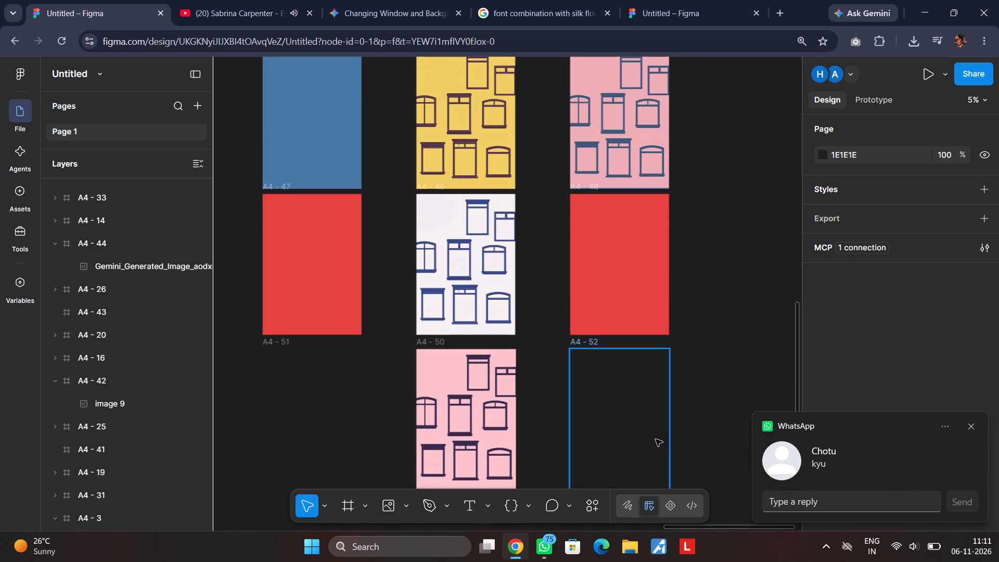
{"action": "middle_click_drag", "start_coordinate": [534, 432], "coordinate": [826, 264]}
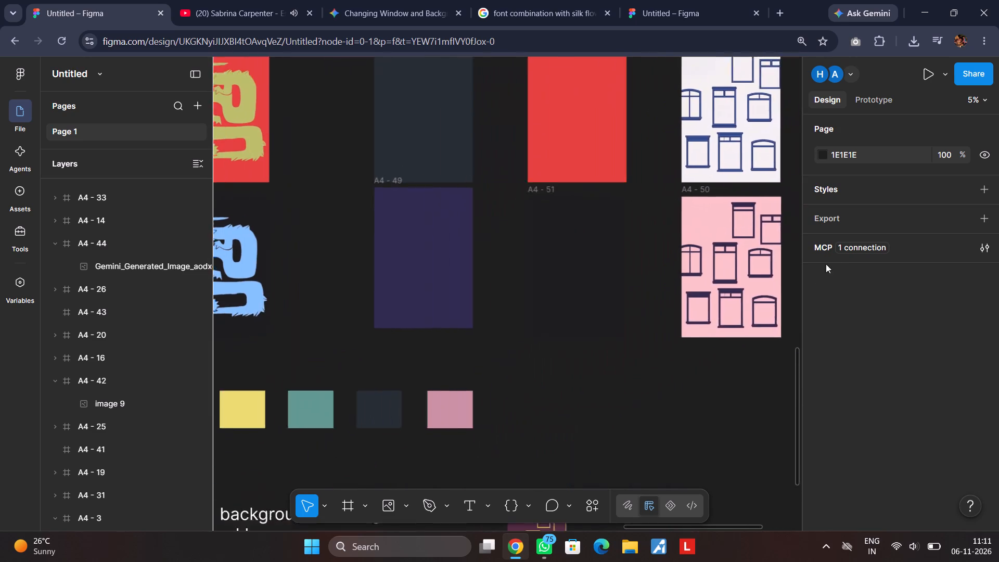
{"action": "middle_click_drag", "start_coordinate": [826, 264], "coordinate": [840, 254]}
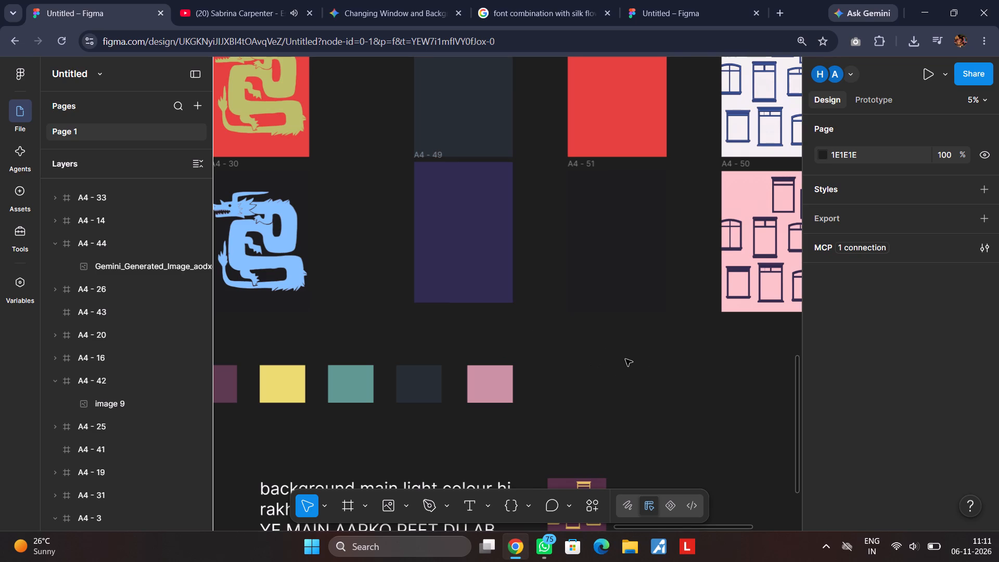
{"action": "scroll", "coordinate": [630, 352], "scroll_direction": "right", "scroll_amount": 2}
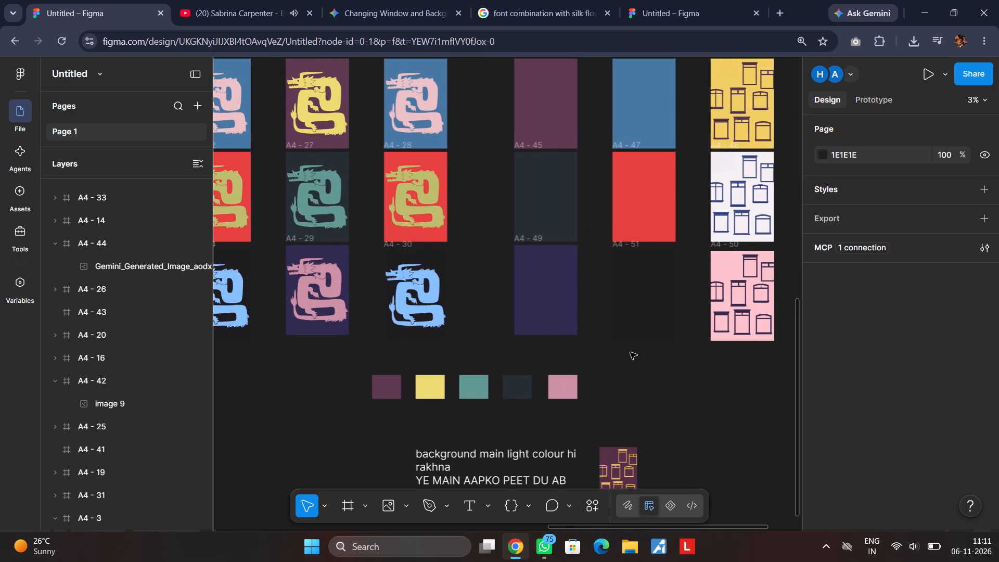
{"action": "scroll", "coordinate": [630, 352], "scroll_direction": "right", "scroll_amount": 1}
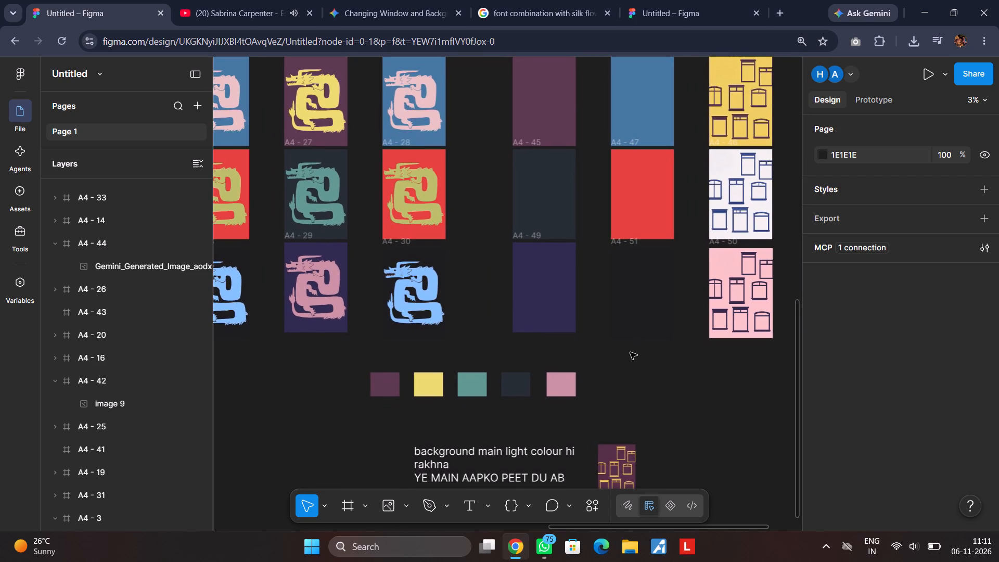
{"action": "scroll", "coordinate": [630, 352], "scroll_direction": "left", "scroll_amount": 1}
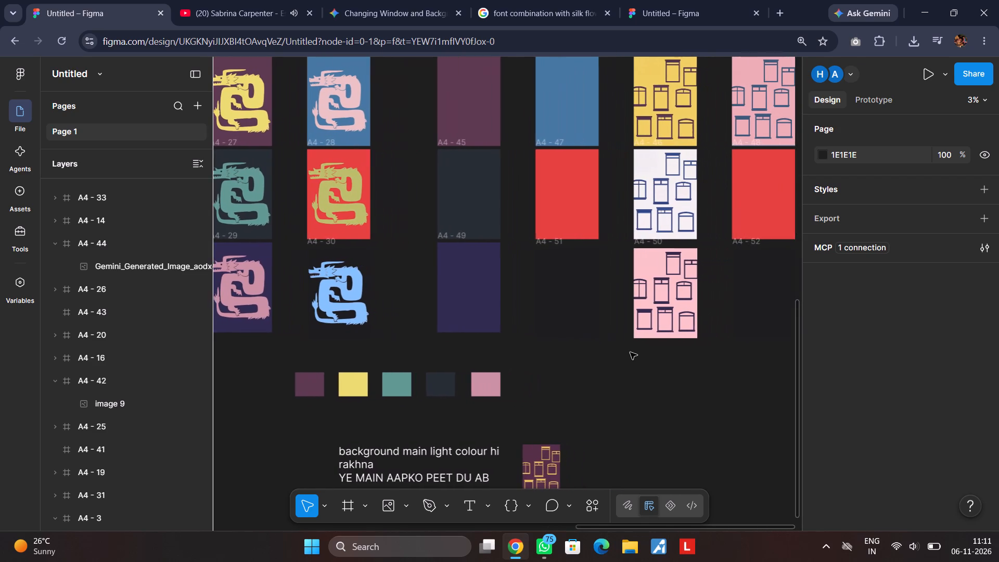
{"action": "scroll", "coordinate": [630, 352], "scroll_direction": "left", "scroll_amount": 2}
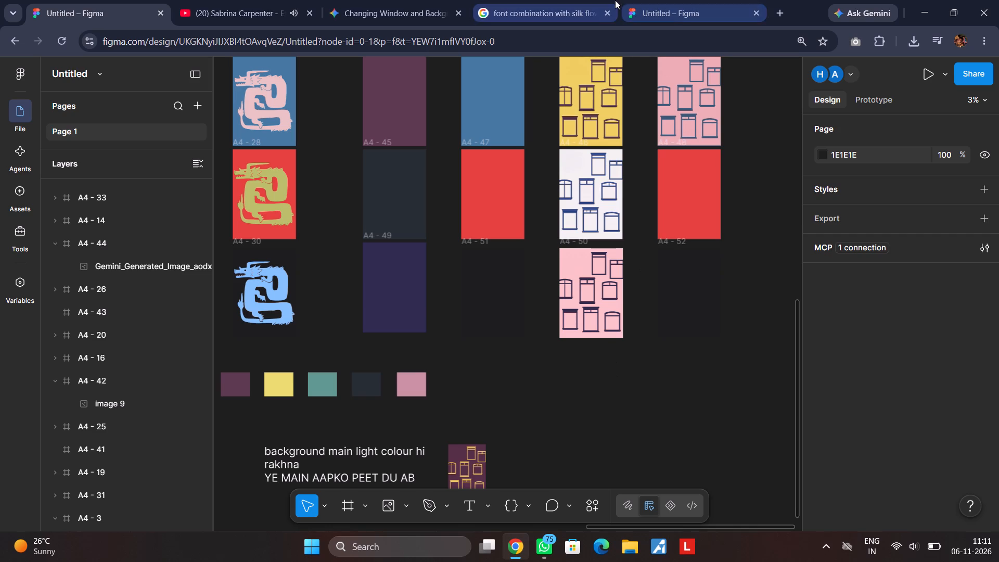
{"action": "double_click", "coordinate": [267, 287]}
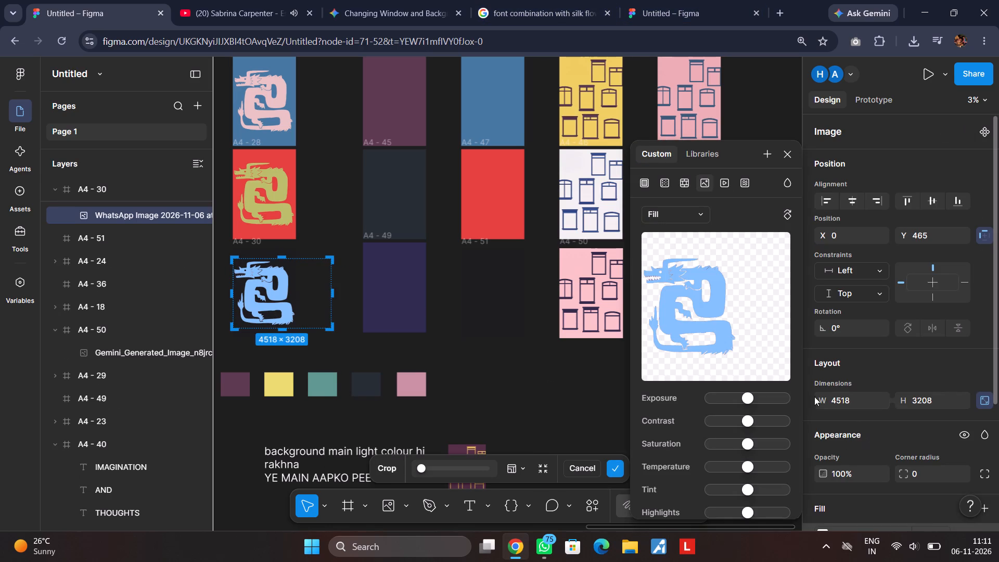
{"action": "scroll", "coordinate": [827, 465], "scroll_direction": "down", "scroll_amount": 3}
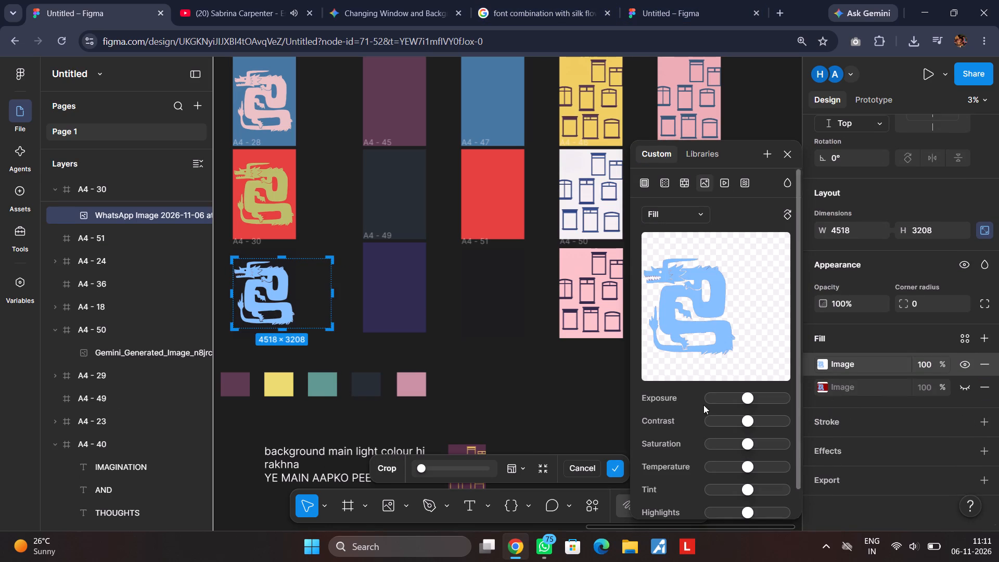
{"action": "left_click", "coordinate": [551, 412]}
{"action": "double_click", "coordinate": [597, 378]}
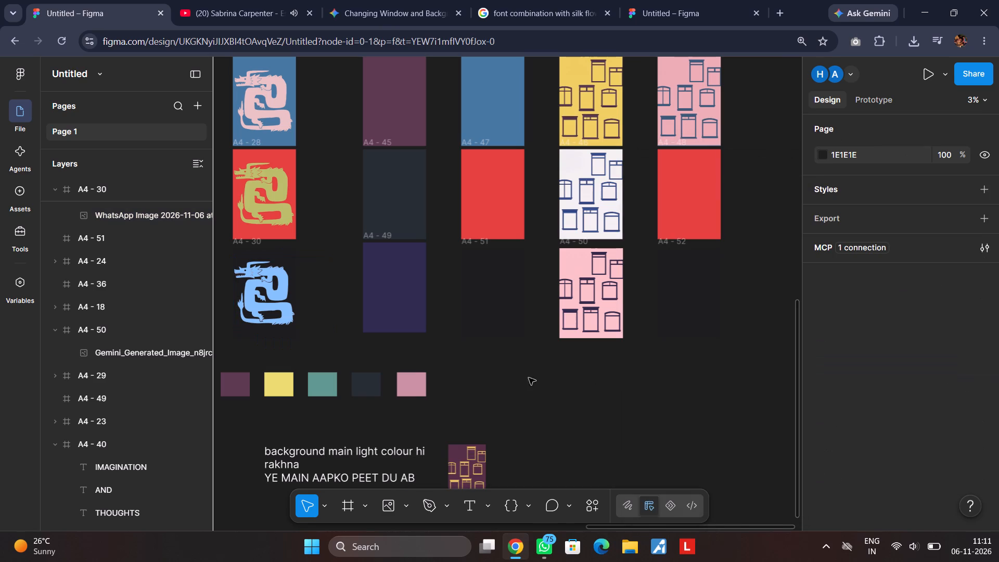
{"action": "left_click_drag", "start_coordinate": [417, 382], "coordinate": [454, 382], "text": "alt"}
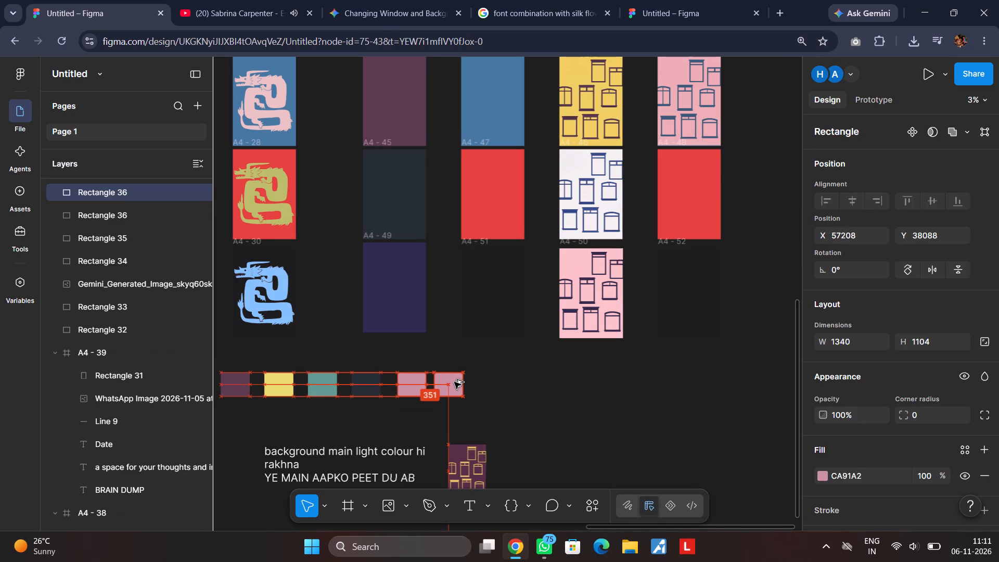
{"action": "left_click_drag", "start_coordinate": [454, 382], "coordinate": [455, 382], "text": "alt"}
{"action": "left_click", "coordinate": [819, 476]}
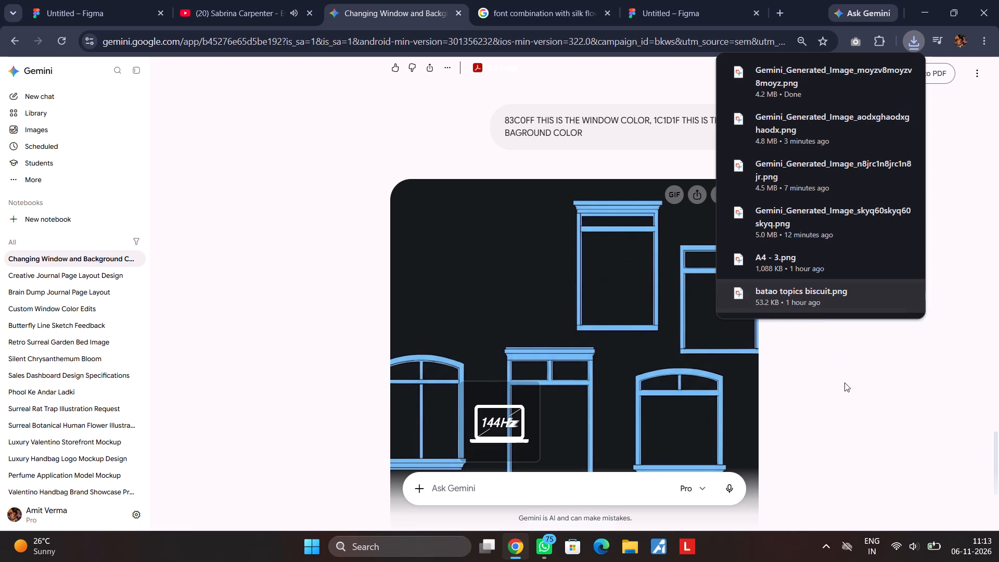
In Figma, place the downloaded file Gemini_Generated_Image_moyzv8moyzv8moyz on the empty canvas below A4 - 52.
{"action": "left_click", "coordinate": [95, 0]}
{"action": "left_click", "coordinate": [702, 388]}
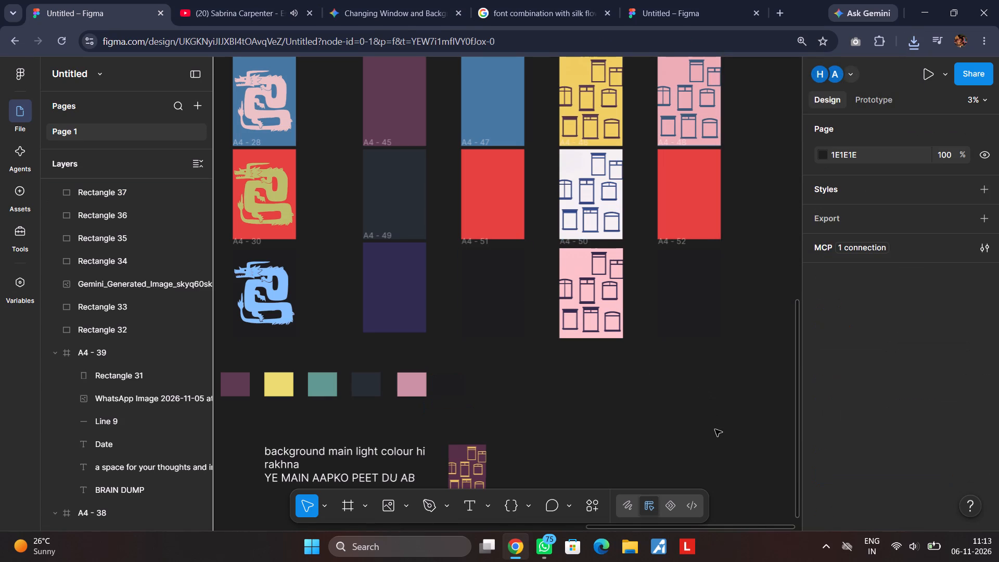
{"action": "key", "text": "ctrl+shift+k"}
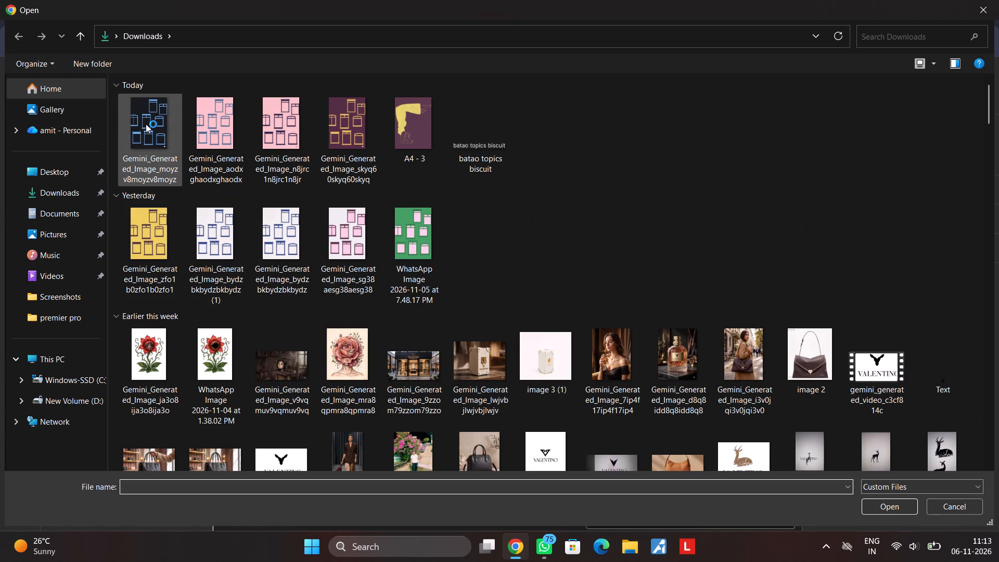
{"action": "left_click", "coordinate": [146, 124]}
{"action": "left_click", "coordinate": [892, 507]}
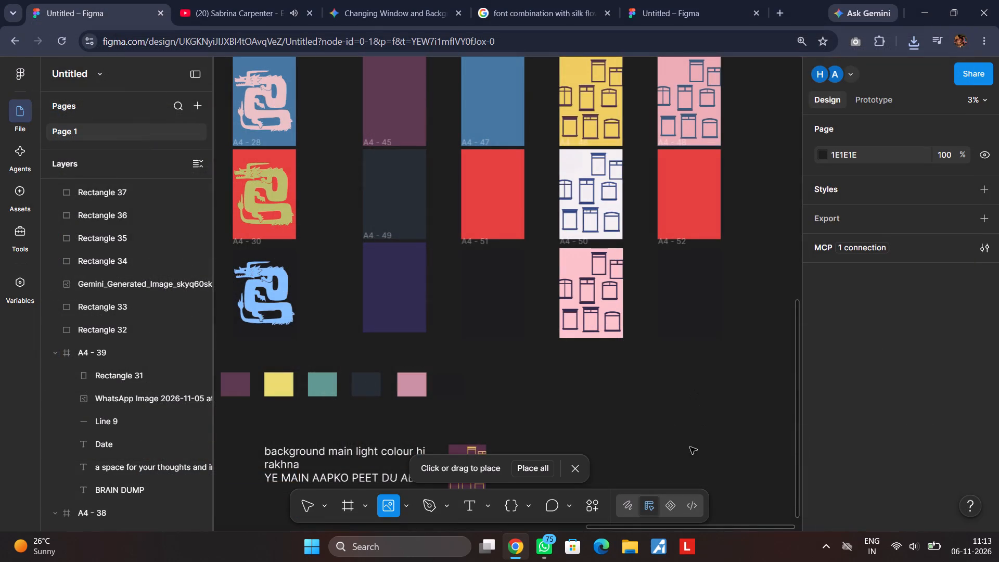
{"action": "left_click", "coordinate": [691, 447]}
Move the dark window image into frame A4 - 52 at X 0, Y 0 and scale it to 2930 × 4140.
{"action": "left_click_drag", "start_coordinate": [700, 452], "coordinate": [688, 441]}
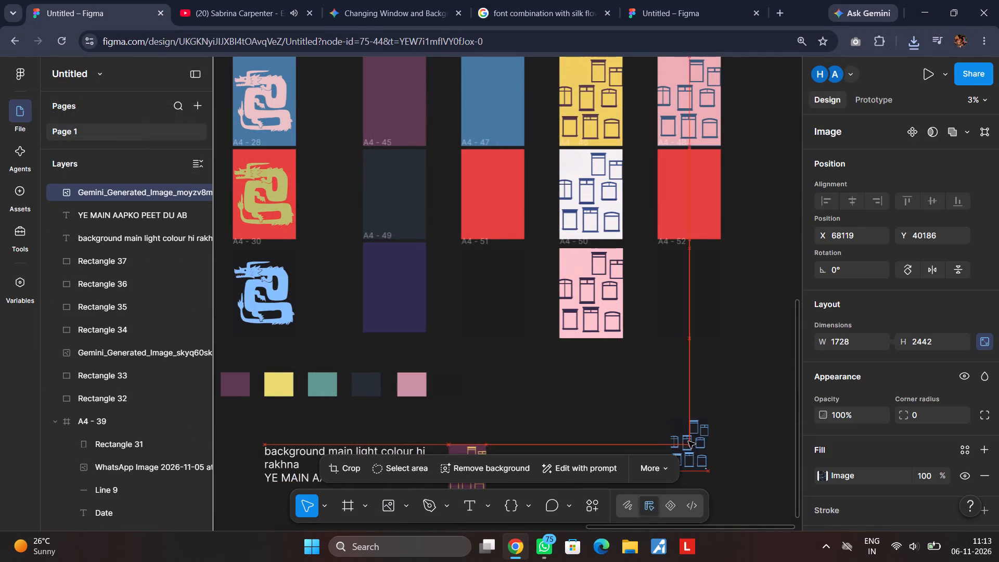
{"action": "left_click_drag", "start_coordinate": [688, 441], "coordinate": [687, 441]}
{"action": "left_click_drag", "start_coordinate": [675, 442], "coordinate": [671, 273]}
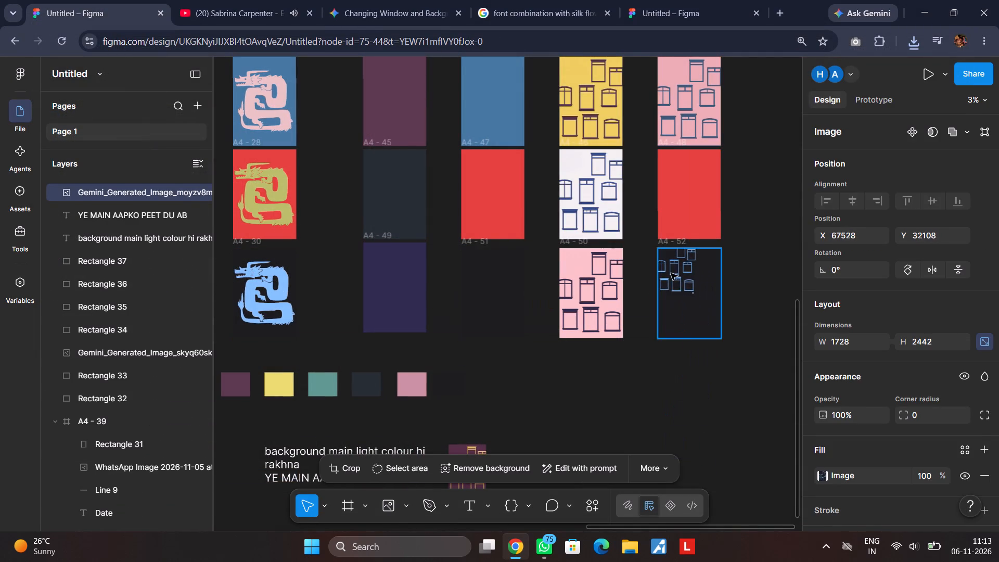
{"action": "left_click_drag", "start_coordinate": [671, 273], "coordinate": [670, 273]}
{"action": "left_click_drag", "start_coordinate": [664, 264], "coordinate": [676, 276]}
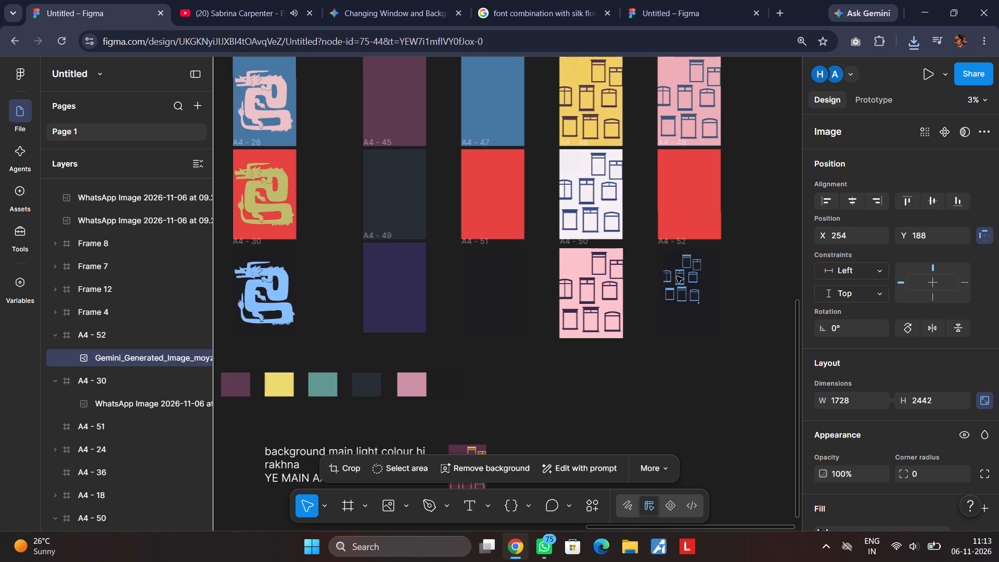
{"action": "left_click_drag", "start_coordinate": [676, 276], "coordinate": [674, 275]}
{"action": "left_click_drag", "start_coordinate": [696, 302], "coordinate": [705, 316]}
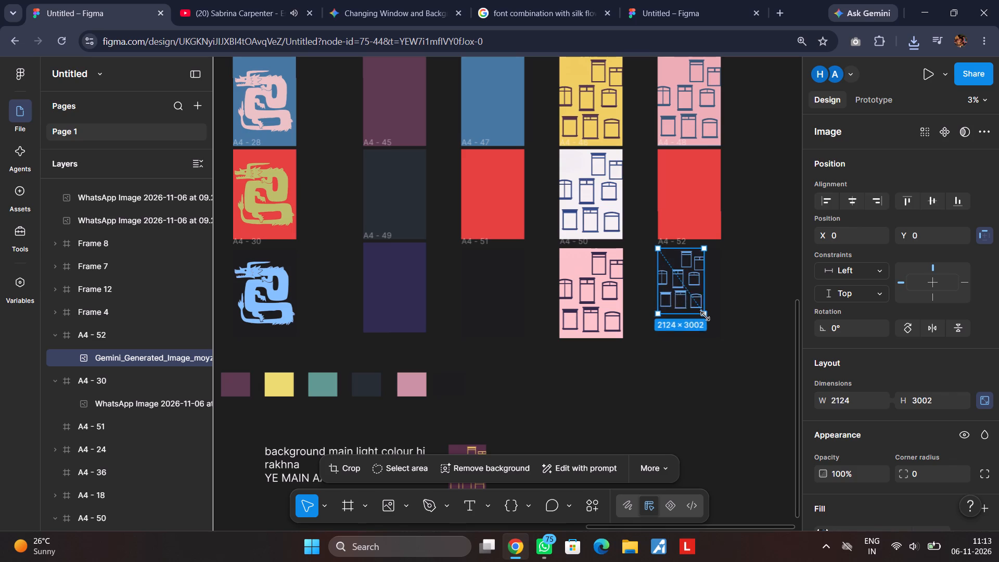
{"action": "left_click_drag", "start_coordinate": [705, 316], "coordinate": [720, 336]}
{"action": "left_click", "coordinate": [734, 345]}
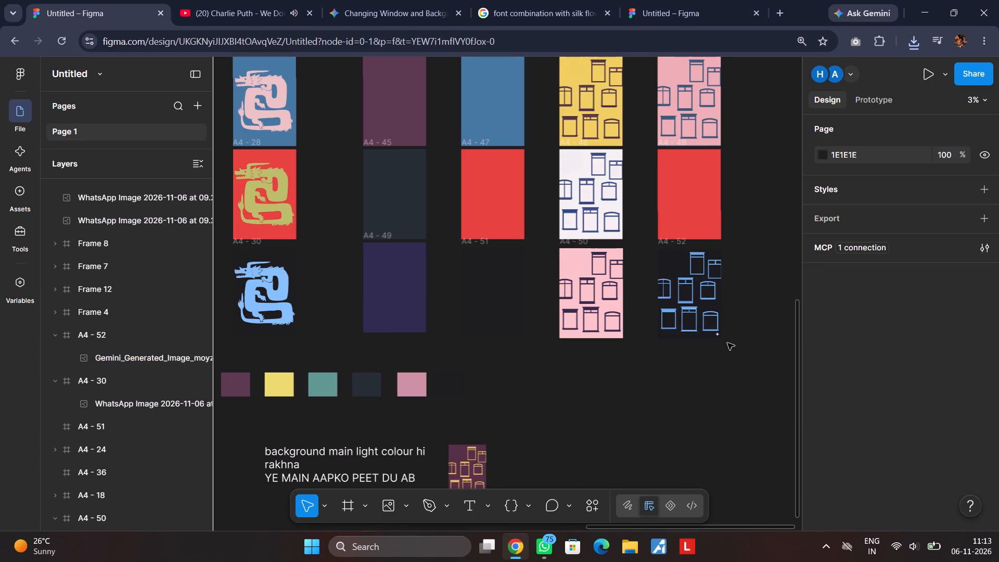
Select the area around the sparkle watermark near the lower corner of the dark window image in A4 - 52 and erase it.
{"action": "scroll", "coordinate": [727, 343], "scroll_direction": "up", "scroll_amount": 1}
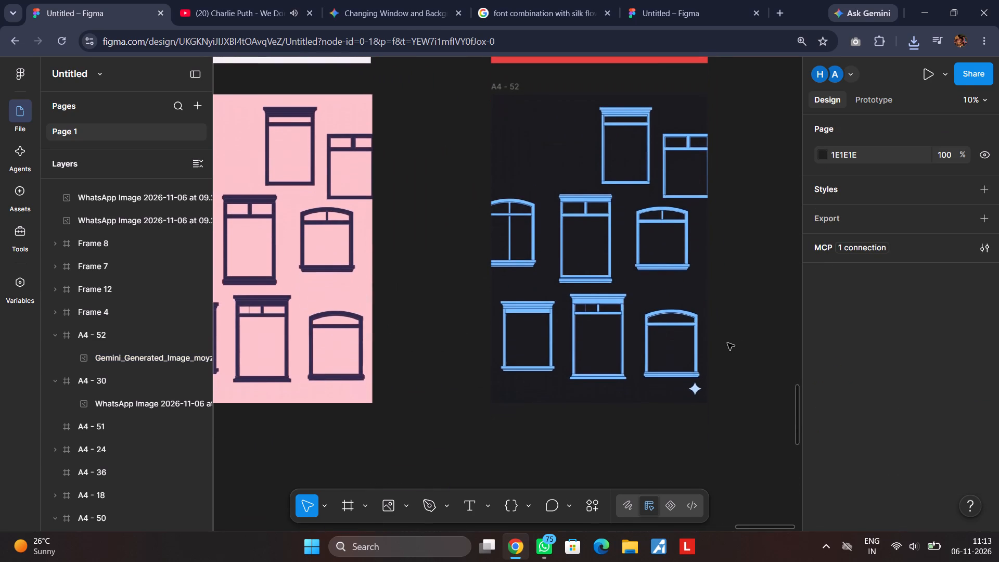
{"action": "scroll", "coordinate": [727, 343], "scroll_direction": "up", "scroll_amount": 1}
{"action": "left_click", "coordinate": [663, 368]}
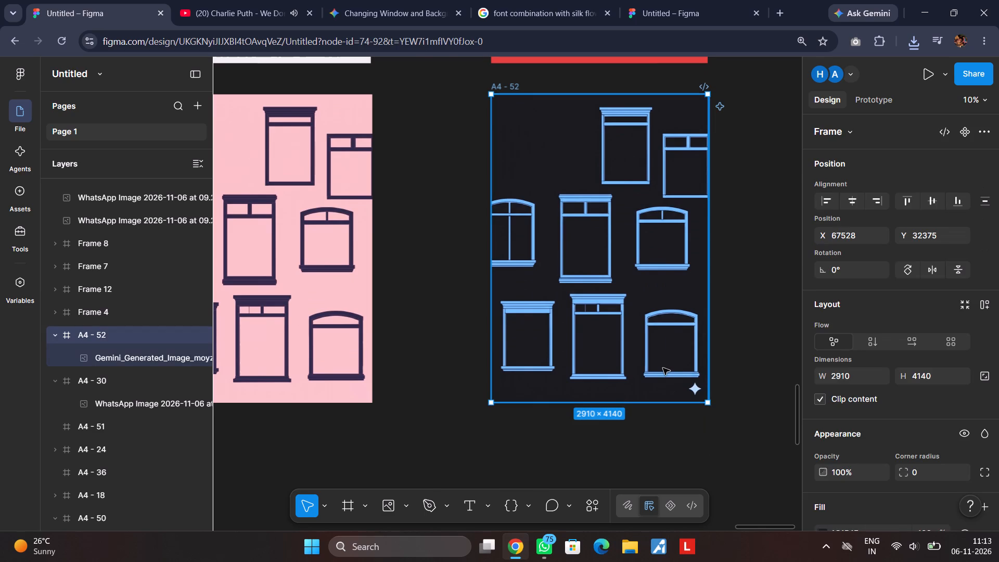
{"action": "left_click", "coordinate": [663, 368]}
{"action": "left_click", "coordinate": [411, 471]}
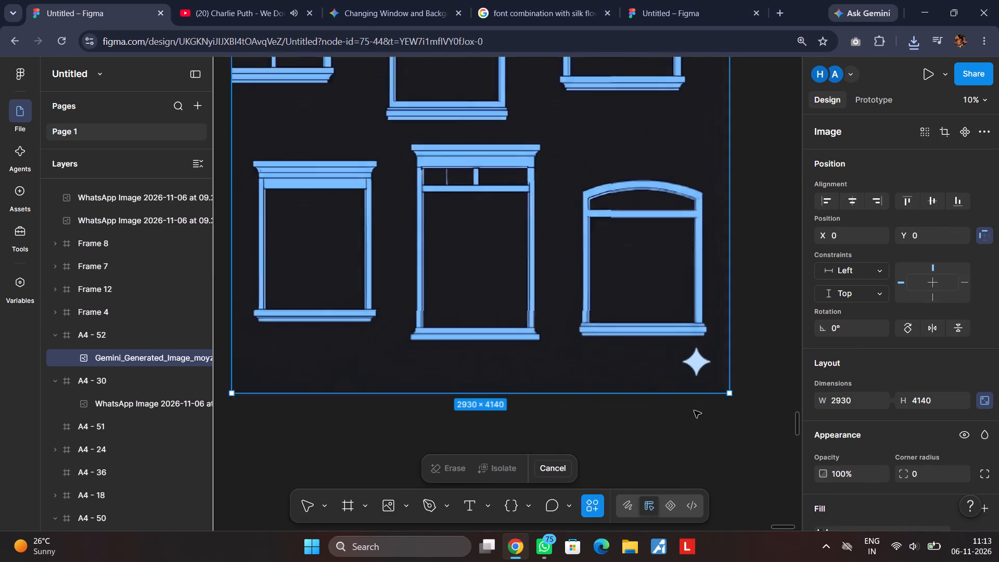
{"action": "left_click", "coordinate": [702, 339]}
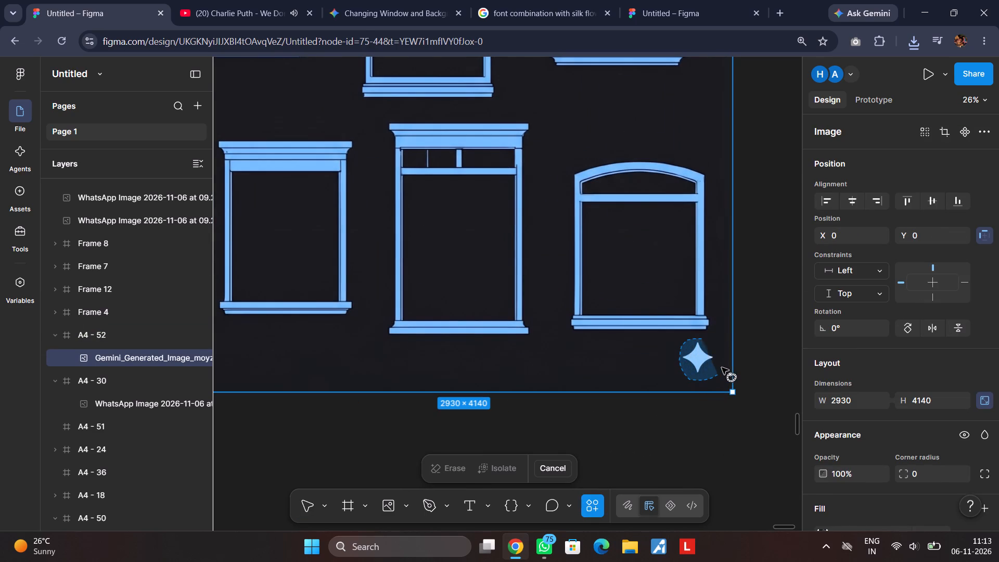
{"action": "left_click", "coordinate": [450, 472]}
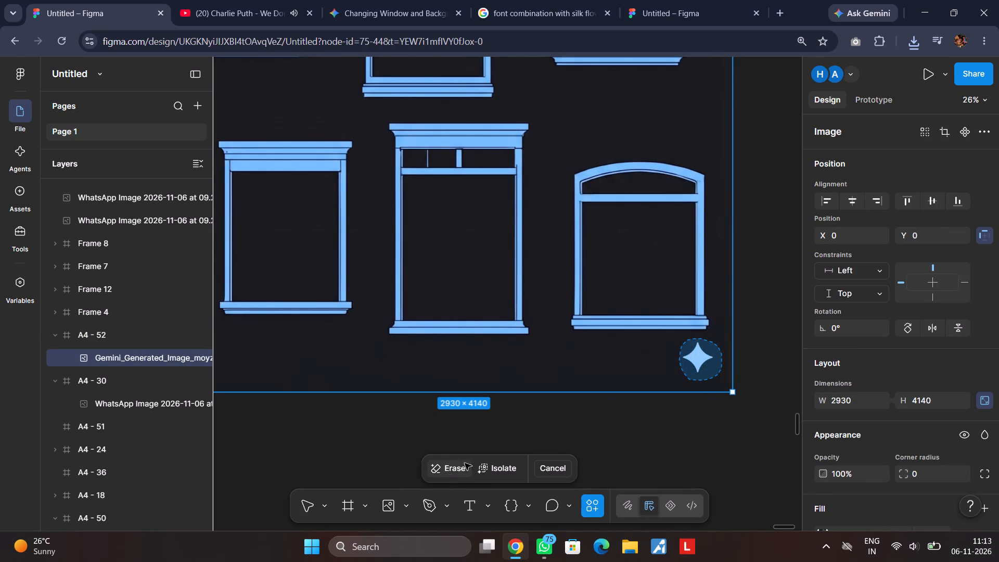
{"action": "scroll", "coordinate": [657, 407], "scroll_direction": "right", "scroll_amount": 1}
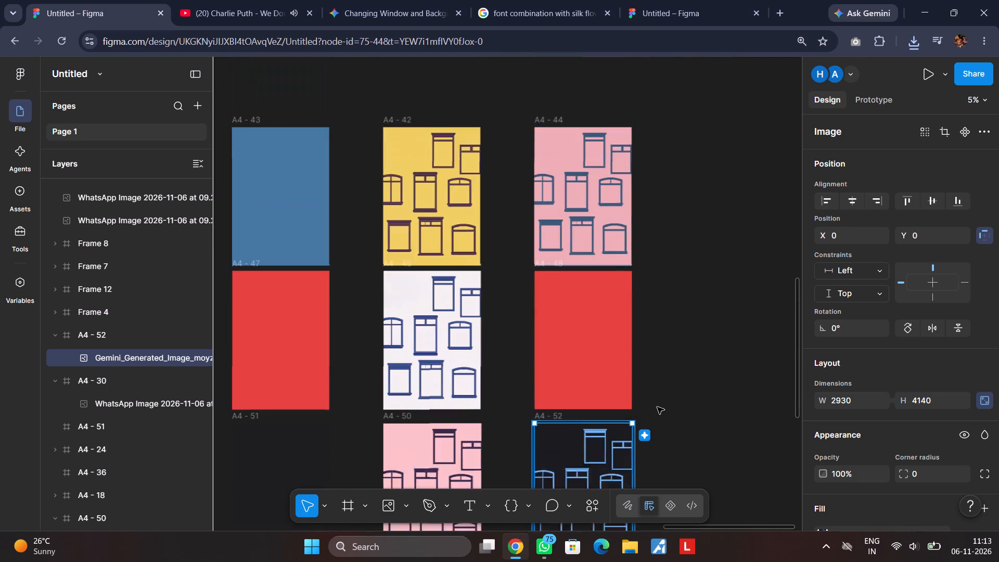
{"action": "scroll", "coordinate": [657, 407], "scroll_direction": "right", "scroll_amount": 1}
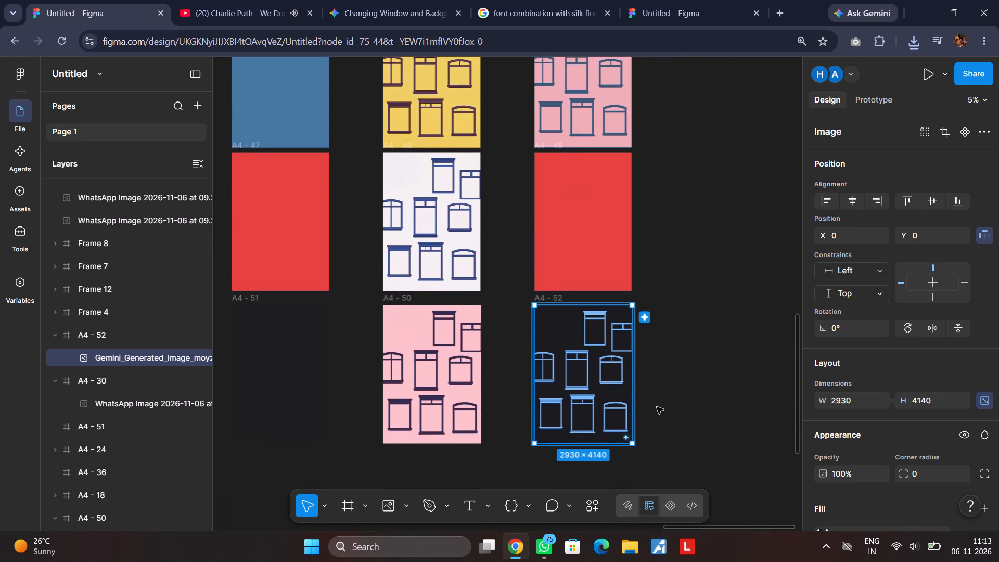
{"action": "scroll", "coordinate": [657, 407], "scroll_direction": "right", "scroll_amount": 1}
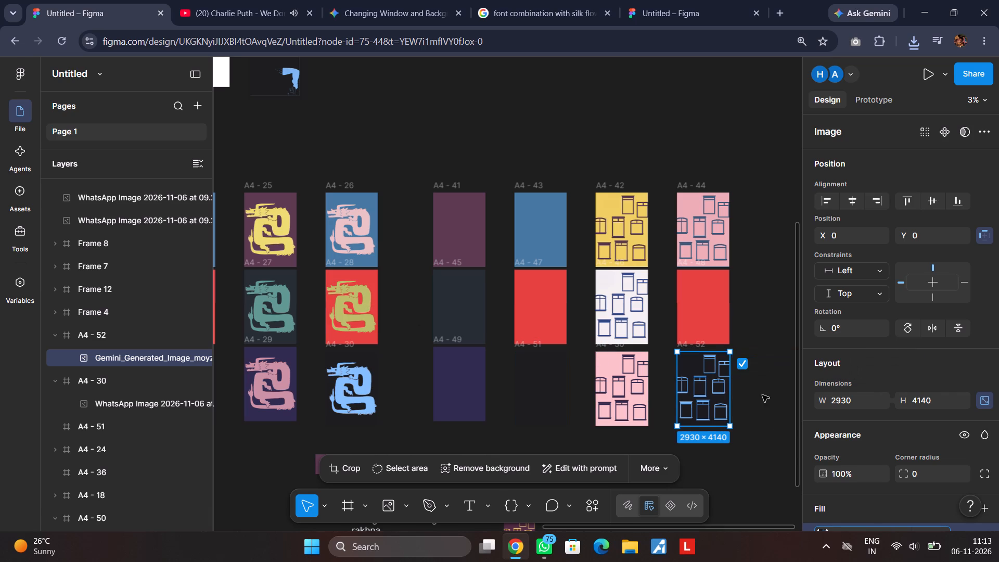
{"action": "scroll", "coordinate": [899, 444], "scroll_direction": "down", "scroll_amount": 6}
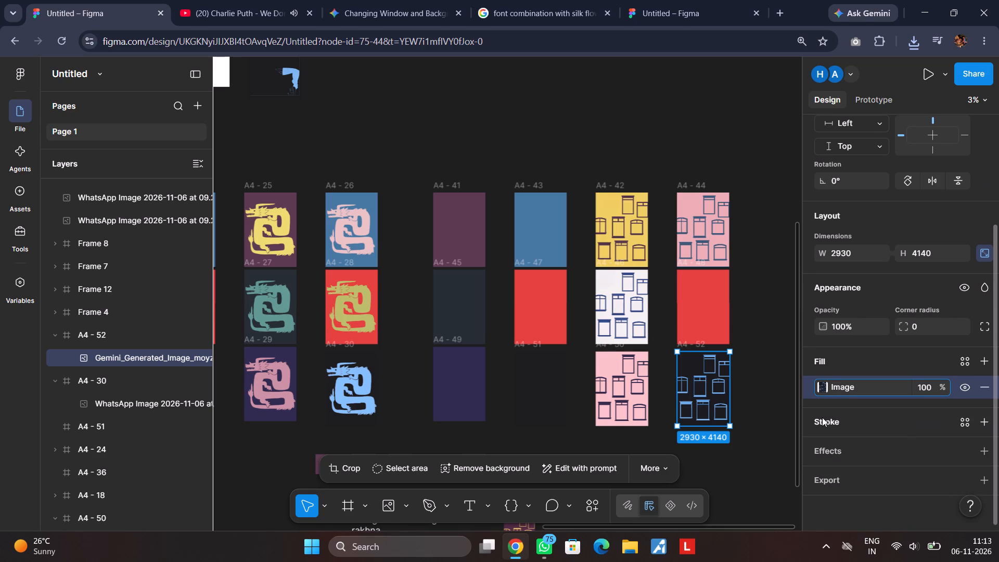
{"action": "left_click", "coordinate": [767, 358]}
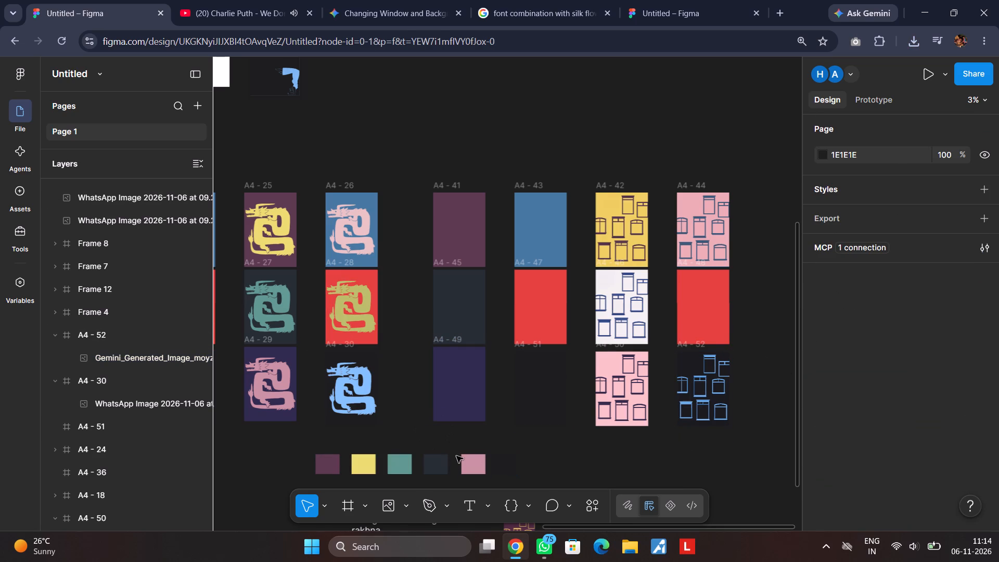
Duplicate the pink swatch below the A4 frames and place the copy past the row's last swatch at X 59217, Y 38088.
{"action": "left_click_drag", "start_coordinate": [469, 462], "coordinate": [504, 462]}
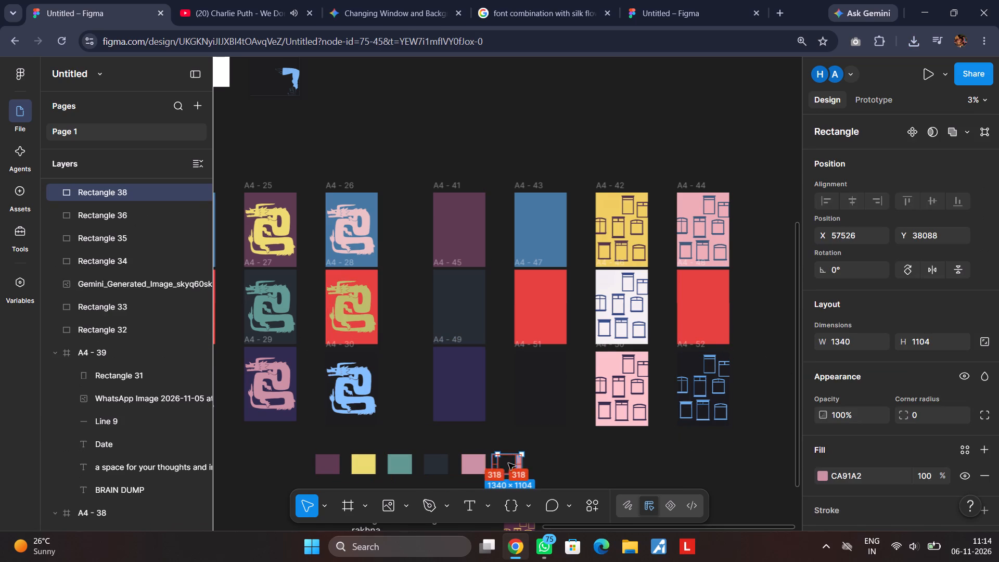
{"action": "left_click_drag", "start_coordinate": [511, 464], "coordinate": [513, 464]}
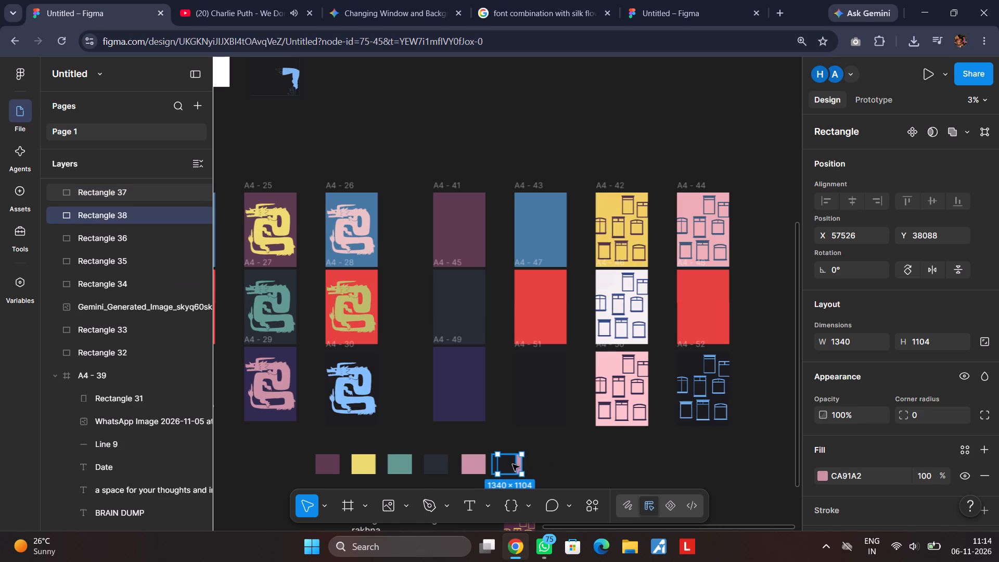
{"action": "left_click_drag", "start_coordinate": [513, 464], "coordinate": [551, 464]}
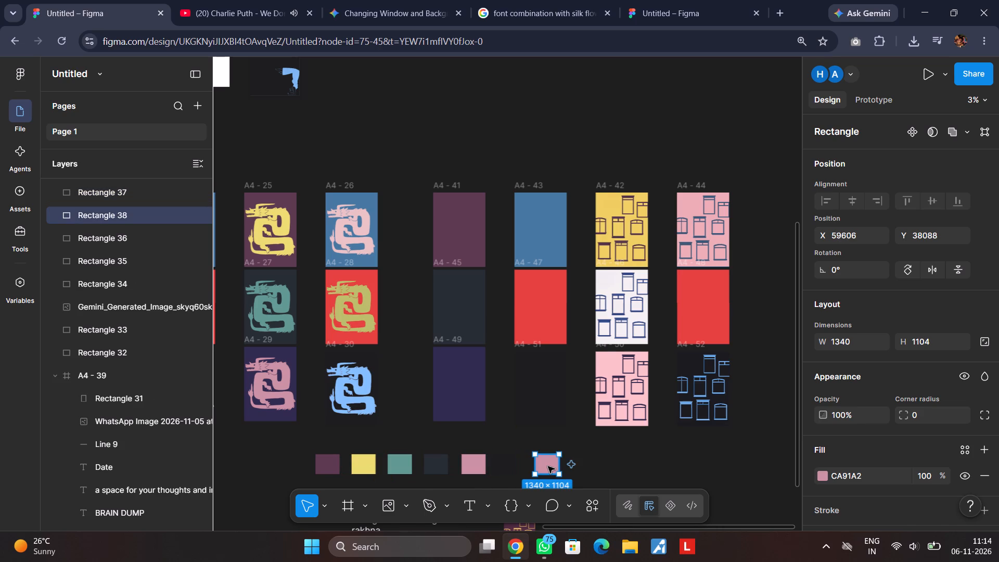
{"action": "left_click_drag", "start_coordinate": [548, 466], "coordinate": [540, 466]}
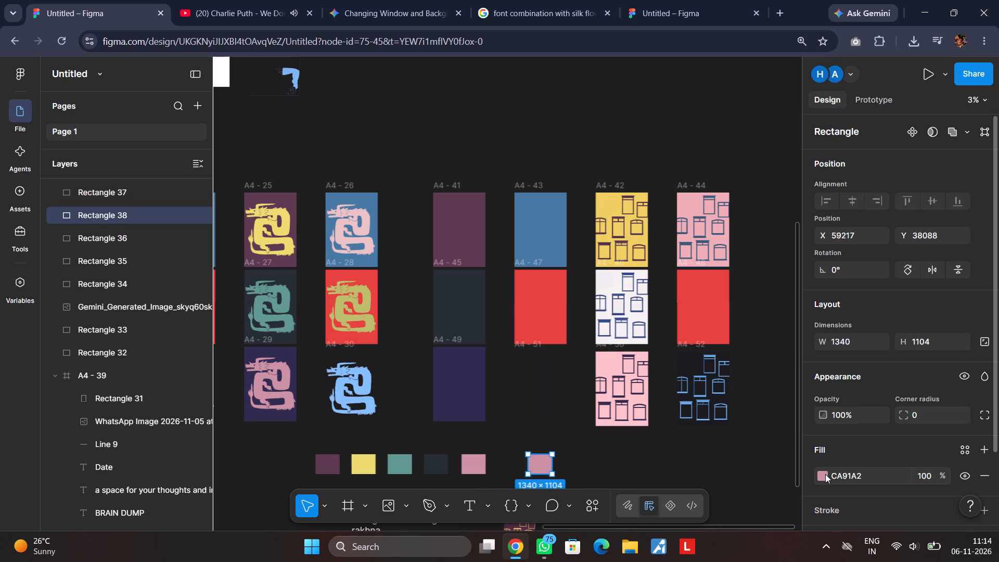
{"action": "left_click", "coordinate": [824, 475]}
{"action": "left_click", "coordinate": [649, 379]}
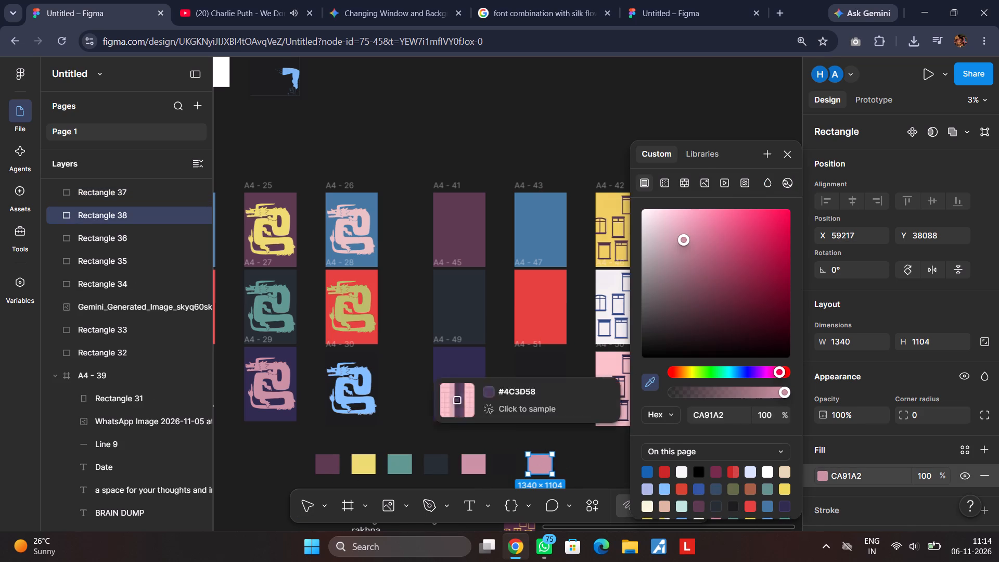
{"action": "left_click", "coordinate": [367, 299]}
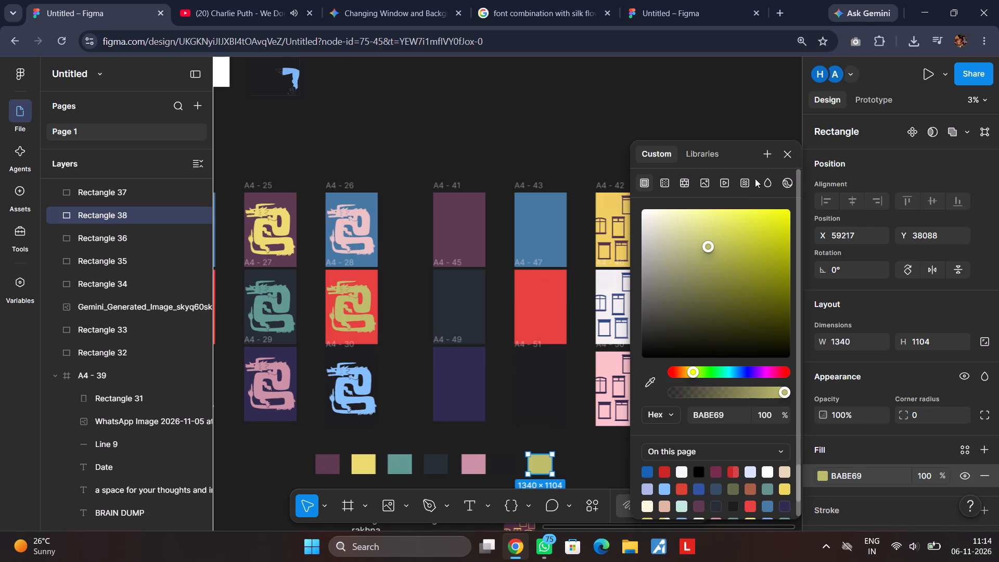
{"action": "left_click", "coordinate": [782, 153]}
{"action": "left_click", "coordinate": [841, 471]}
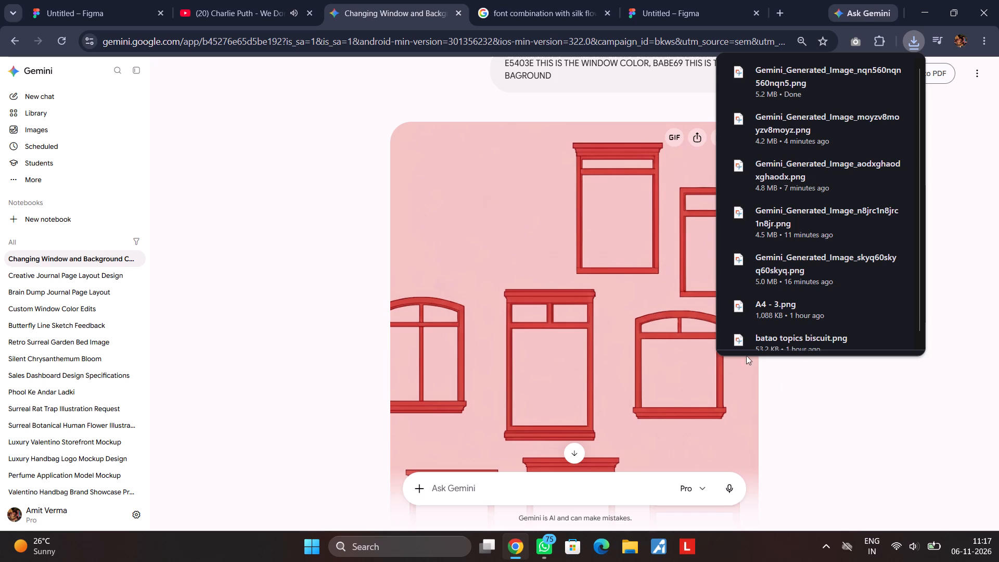
In Figma, import the downloaded Gemini_Generated_Image_nqn560nqn560nqn5 and place it on the empty canvas below the A4 frames.
{"action": "left_click", "coordinate": [29, 0]}
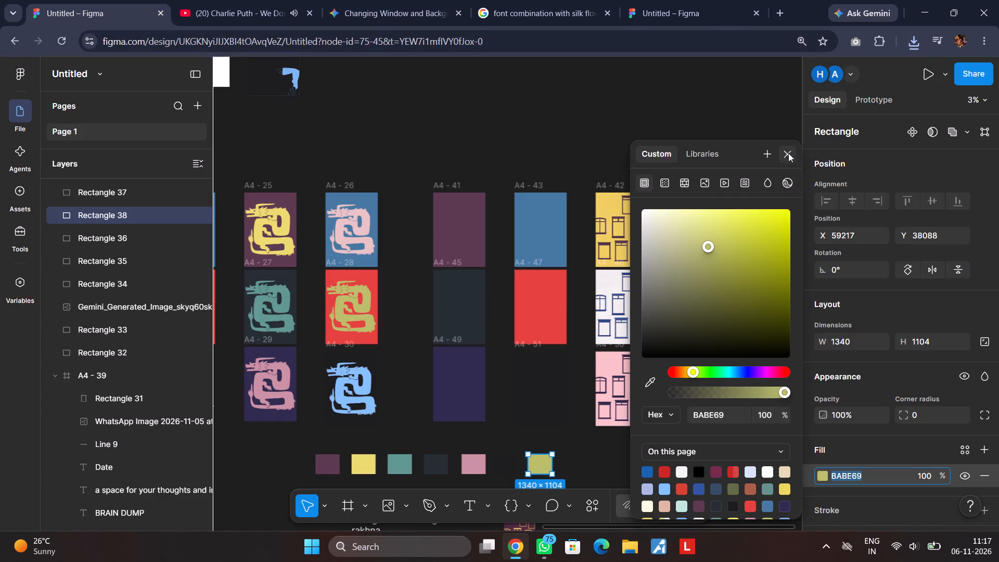
{"action": "left_click", "coordinate": [788, 153]}
{"action": "scroll", "coordinate": [731, 427], "scroll_direction": "down", "scroll_amount": 2}
{"action": "left_click", "coordinate": [622, 405]}
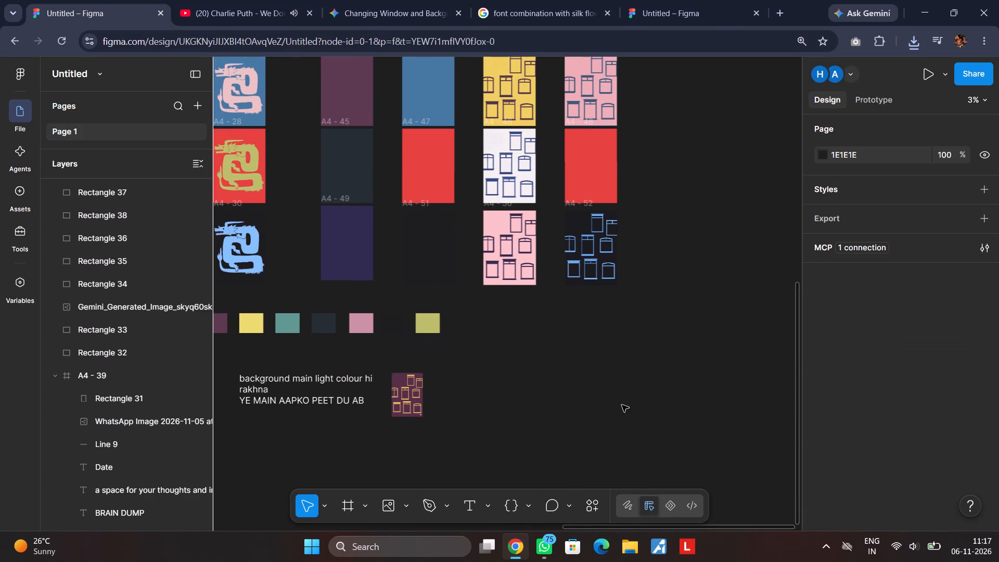
{"action": "key", "text": "ctrl+shift+k"}
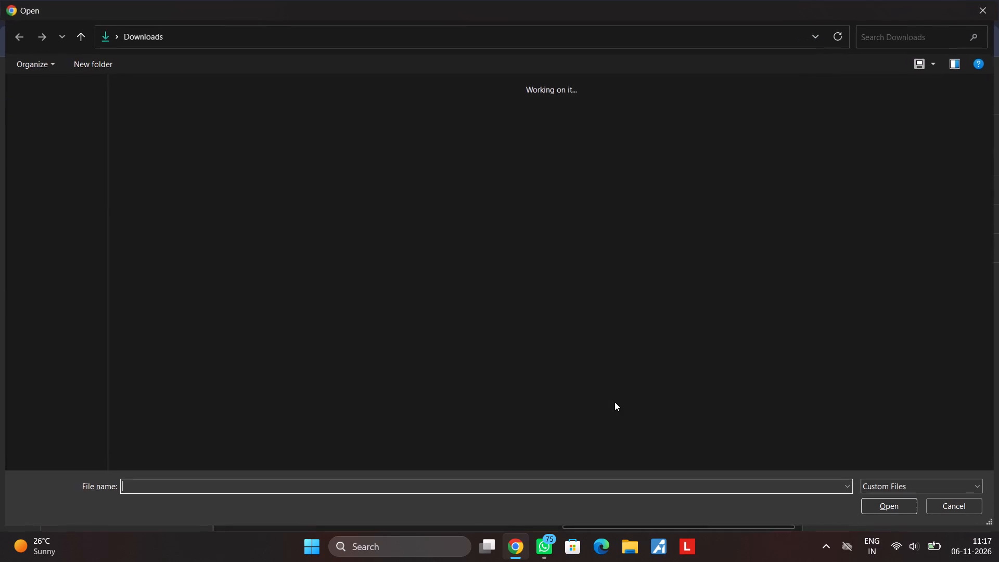
{"action": "left_click", "coordinate": [154, 118]}
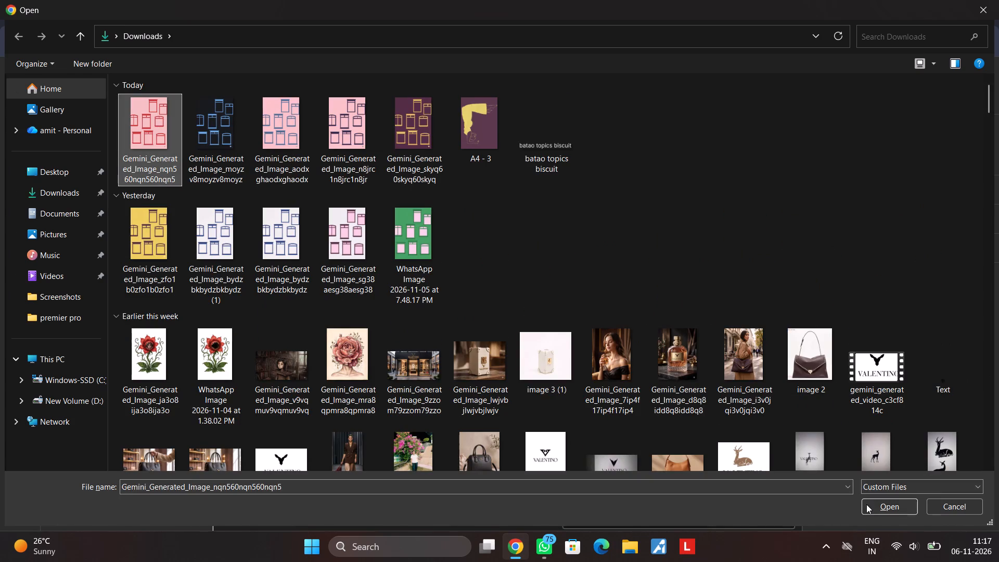
{"action": "left_click", "coordinate": [866, 505]}
{"action": "left_click", "coordinate": [580, 419]}
{"action": "left_click", "coordinate": [580, 419]}
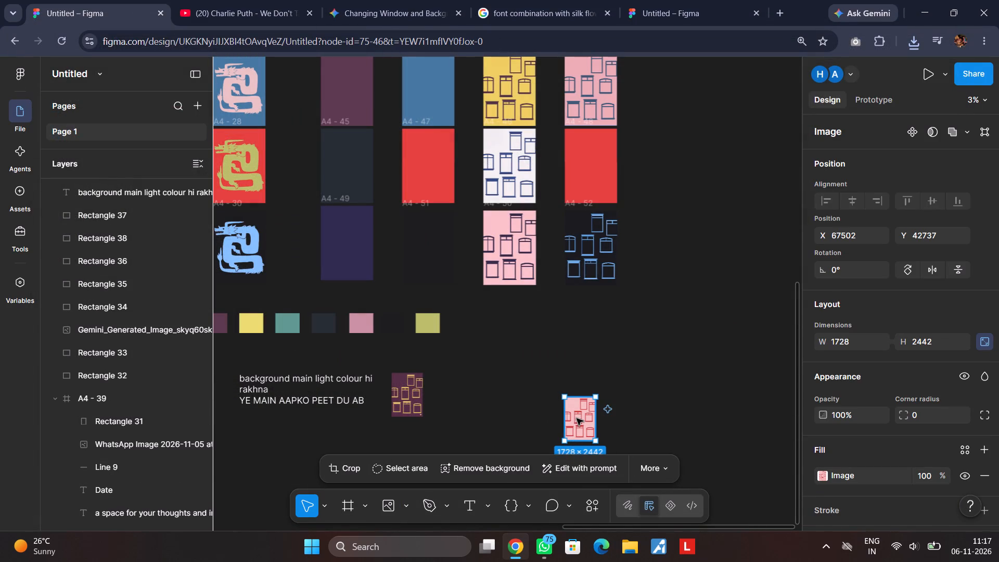
Move the imported window image into the red A4 - 48 frame and scale it to cover the frame, about 2930 × 4140.
{"action": "left_click_drag", "start_coordinate": [577, 418], "coordinate": [581, 152]}
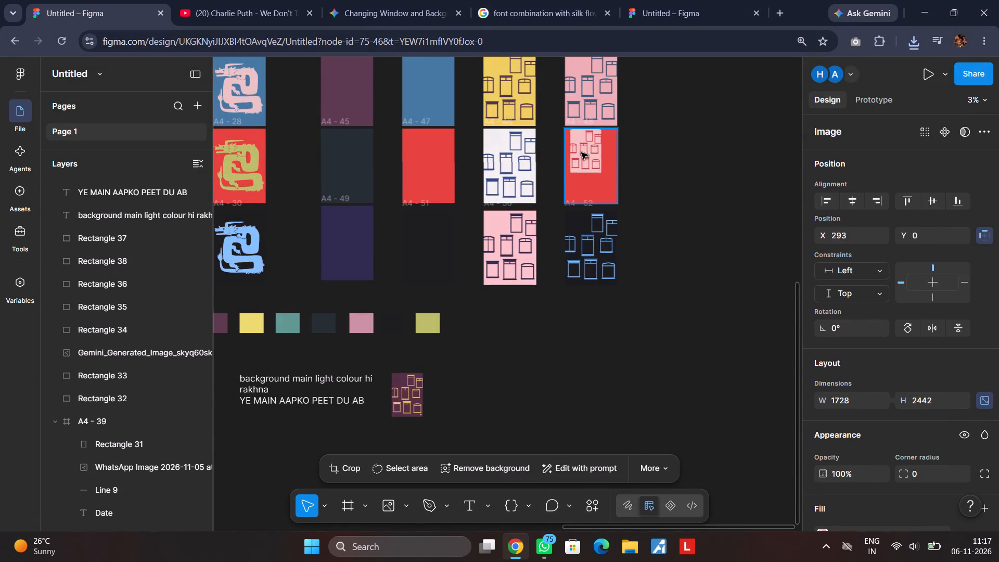
{"action": "left_click_drag", "start_coordinate": [581, 152], "coordinate": [578, 152]}
{"action": "left_click_drag", "start_coordinate": [595, 173], "coordinate": [599, 180]}
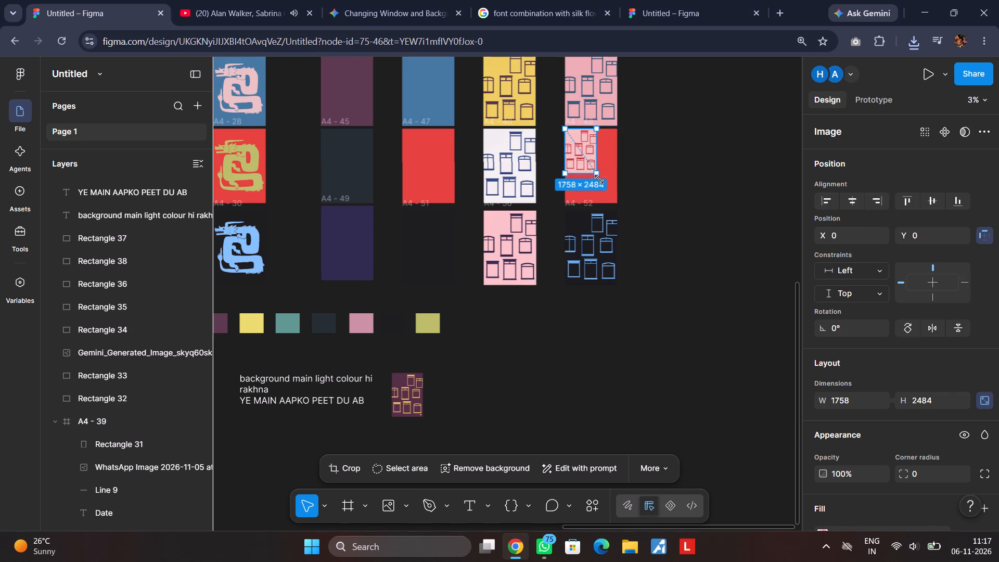
{"action": "left_click_drag", "start_coordinate": [599, 180], "coordinate": [616, 201]}
{"action": "left_click", "coordinate": [677, 224]}
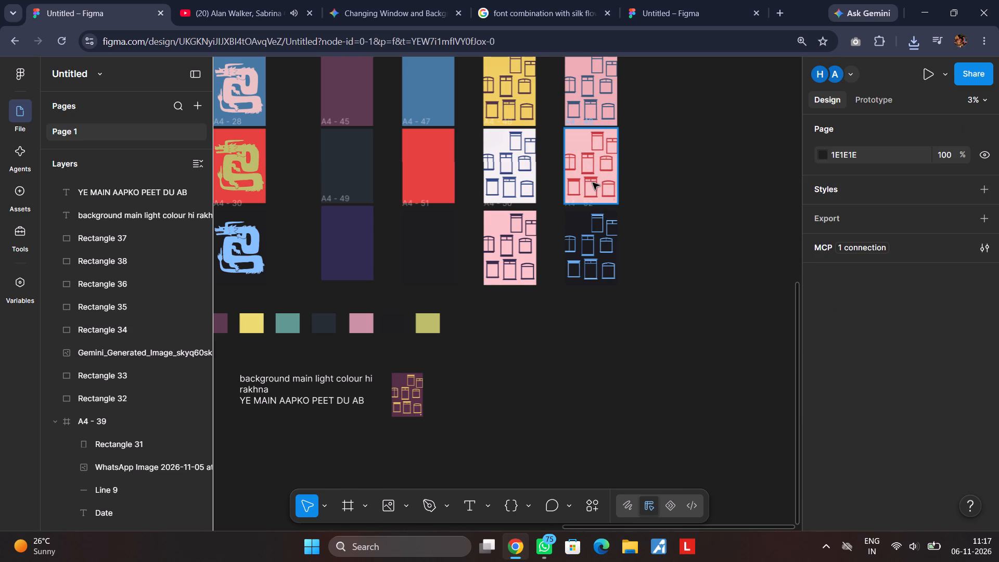
Erase the star watermark from the lower-right corner of the red-and-pink window image in A4 - 48.
{"action": "scroll", "coordinate": [593, 183], "scroll_direction": "right", "scroll_amount": 2}
{"action": "scroll", "coordinate": [593, 183], "scroll_direction": "down", "scroll_amount": 1}
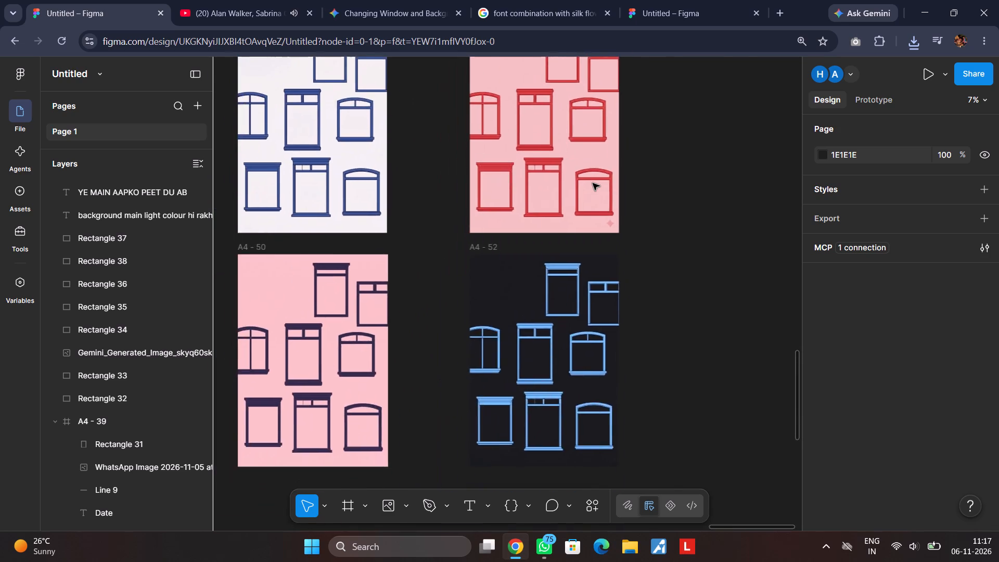
{"action": "scroll", "coordinate": [593, 183], "scroll_direction": "left", "scroll_amount": 1}
{"action": "double_click", "coordinate": [554, 221]}
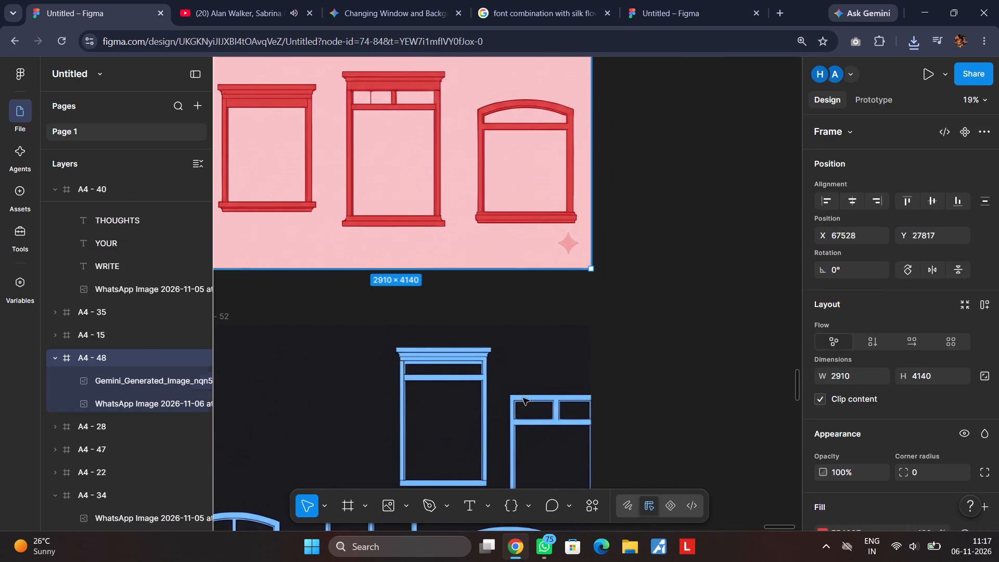
{"action": "left_click", "coordinate": [393, 469]}
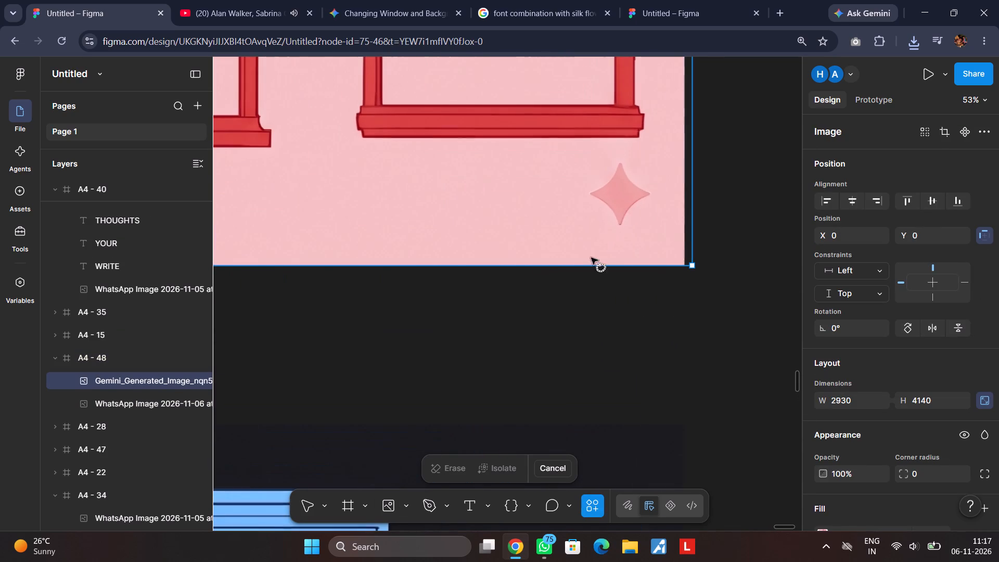
{"action": "left_click", "coordinate": [633, 160]}
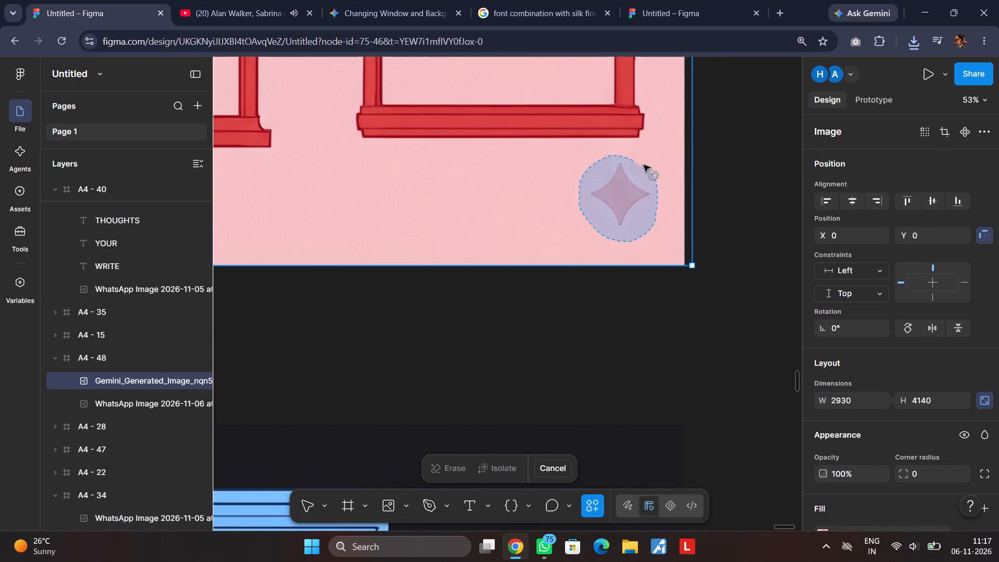
{"action": "left_click", "coordinate": [466, 462]}
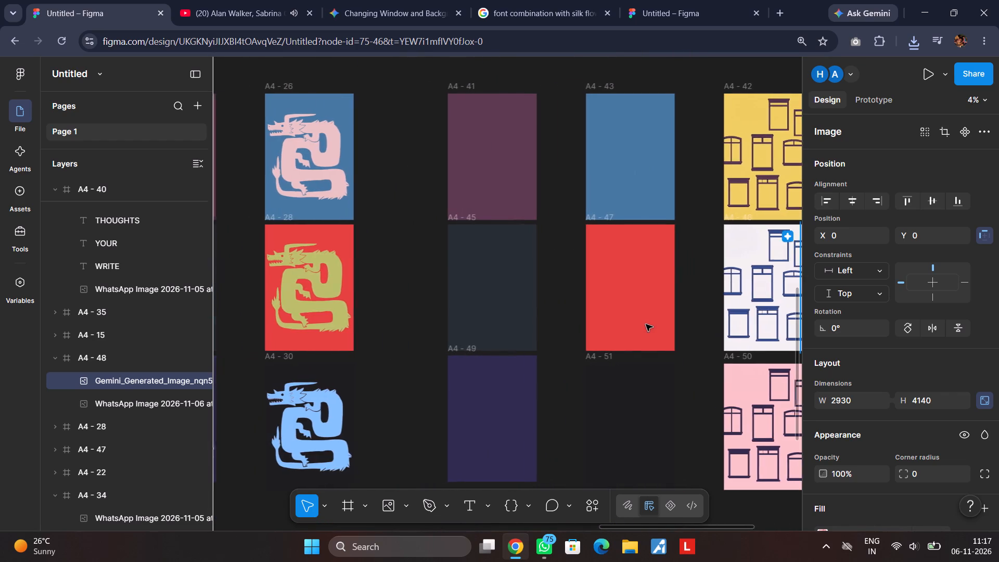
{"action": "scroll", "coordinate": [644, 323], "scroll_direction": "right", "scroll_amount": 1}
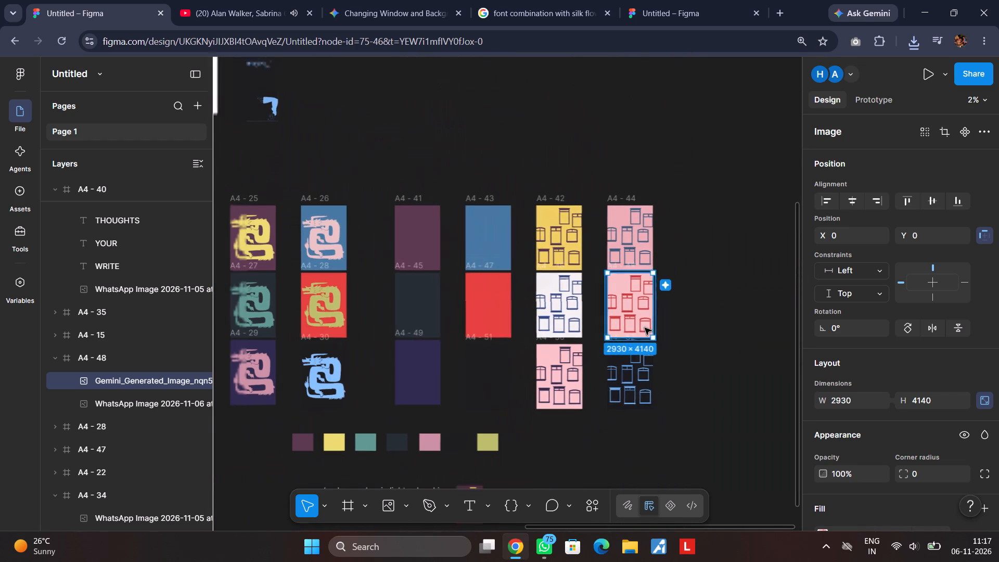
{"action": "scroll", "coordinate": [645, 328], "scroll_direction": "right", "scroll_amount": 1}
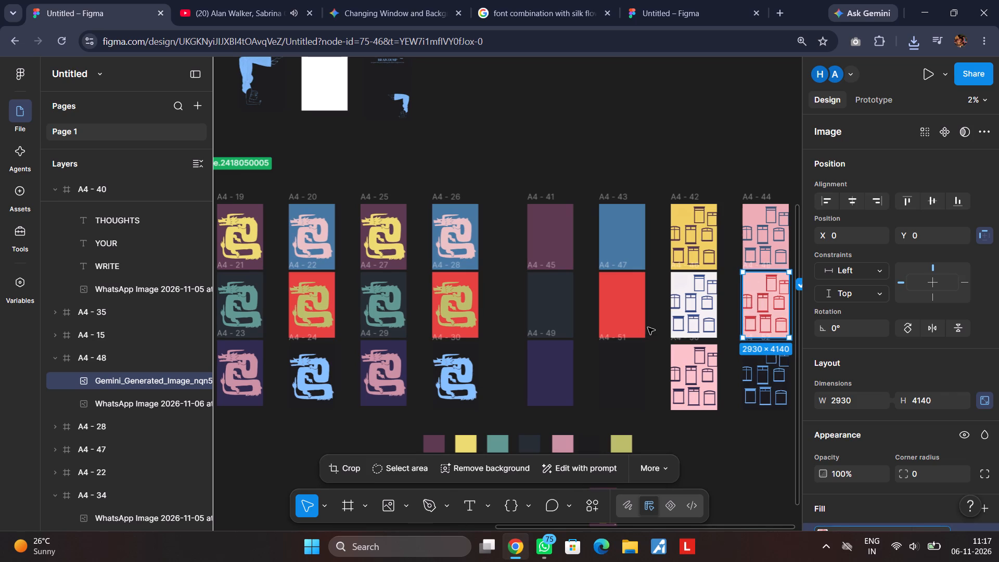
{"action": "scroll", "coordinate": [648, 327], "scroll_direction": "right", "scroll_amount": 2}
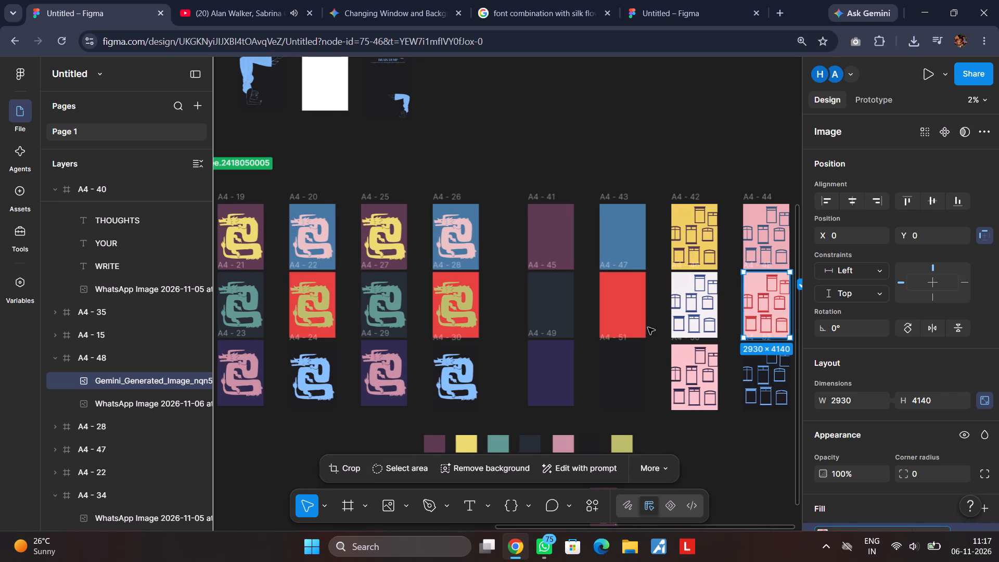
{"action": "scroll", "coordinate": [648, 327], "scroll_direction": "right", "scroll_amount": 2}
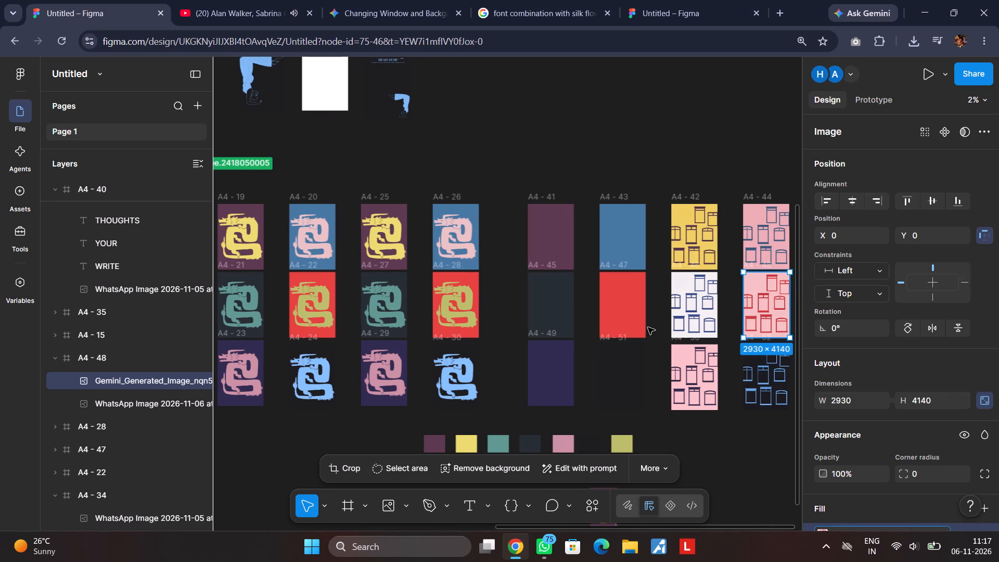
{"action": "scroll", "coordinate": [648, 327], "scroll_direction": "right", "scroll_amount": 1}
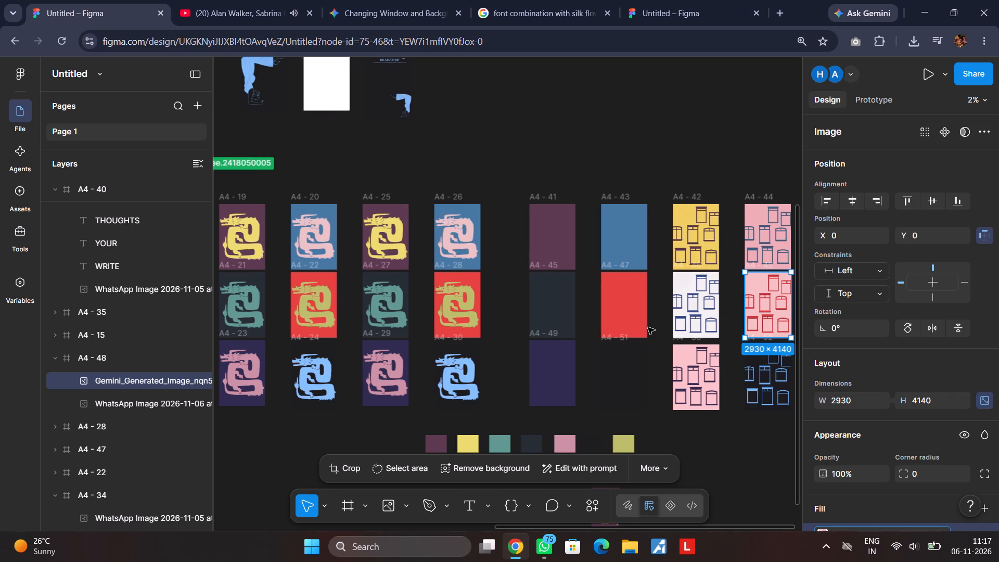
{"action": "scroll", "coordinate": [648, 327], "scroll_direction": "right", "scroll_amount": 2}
Look over the dragon and window A4 frames and the colour swatches beneath them to plan the next colour pair.
{"action": "scroll", "coordinate": [648, 327], "scroll_direction": "right", "scroll_amount": 1}
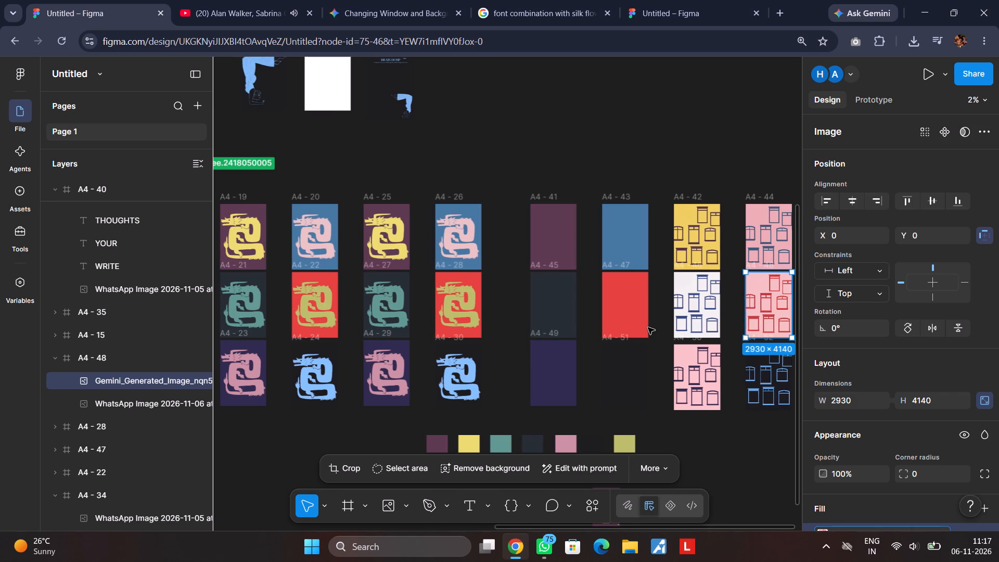
{"action": "scroll", "coordinate": [648, 327], "scroll_direction": "right", "scroll_amount": 4}
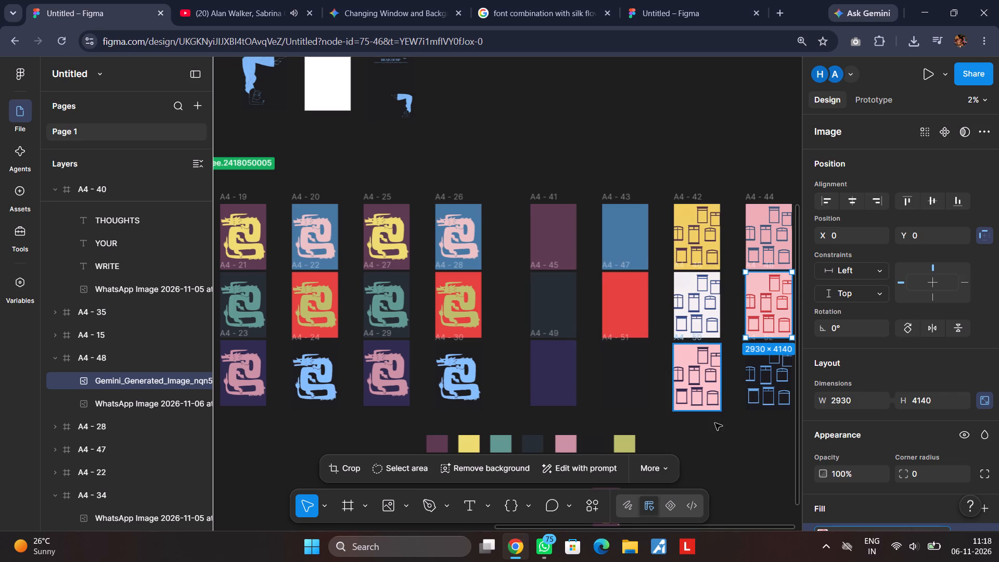
{"action": "left_click", "coordinate": [742, 444]}
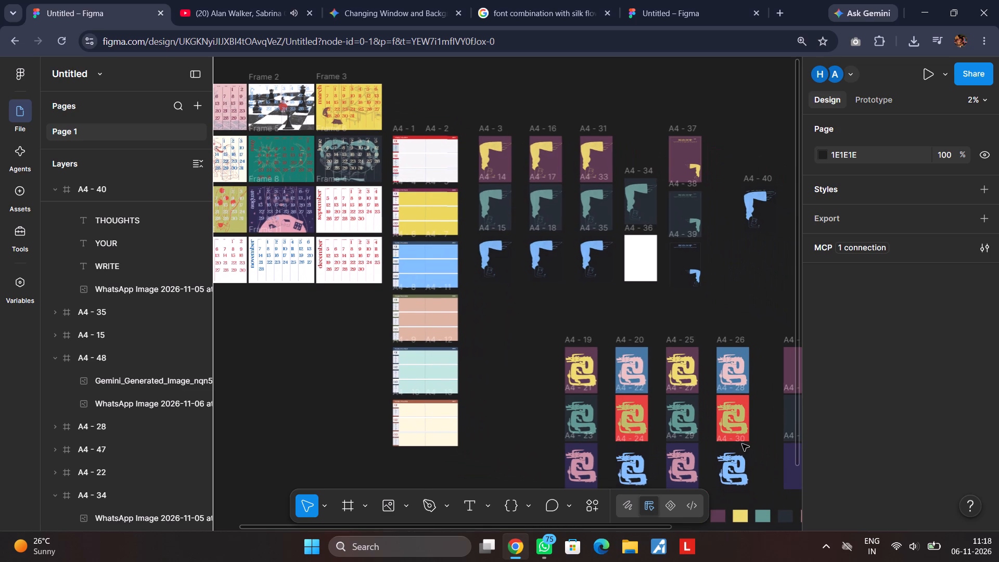
{"action": "scroll", "coordinate": [742, 444], "scroll_direction": "left", "scroll_amount": 1}
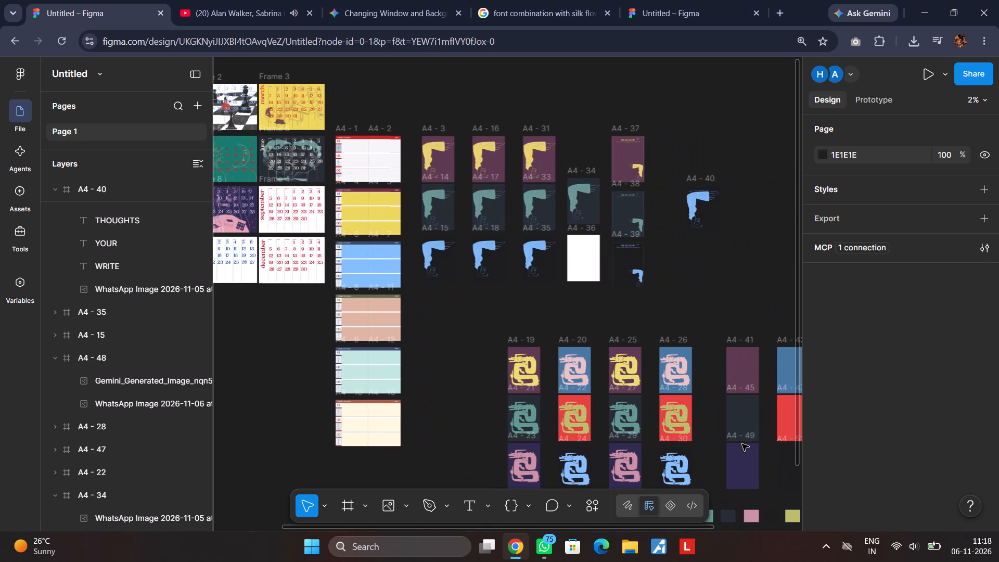
{"action": "scroll", "coordinate": [742, 444], "scroll_direction": "left", "scroll_amount": 5}
{"action": "scroll", "coordinate": [742, 444], "scroll_direction": "right", "scroll_amount": 1}
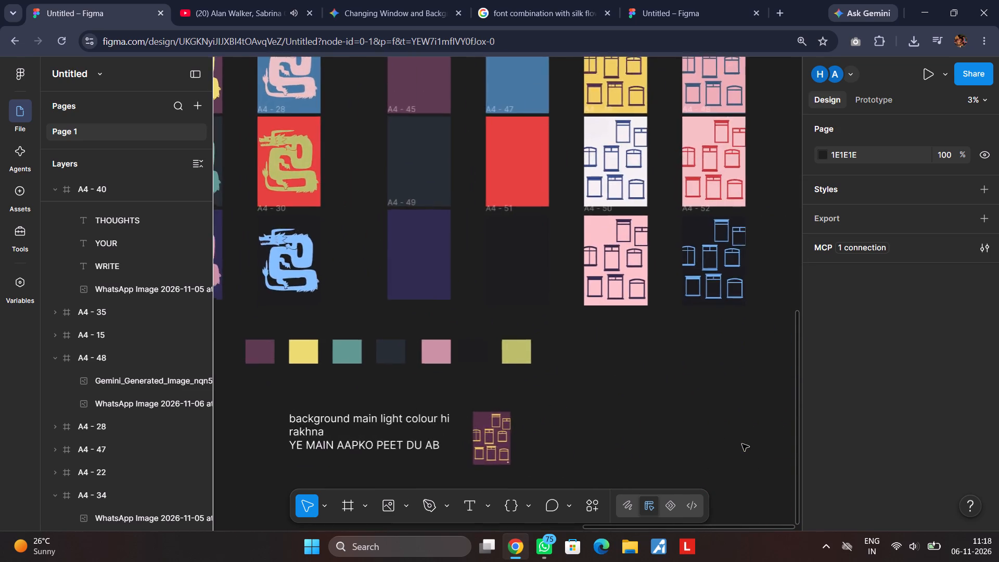
{"action": "scroll", "coordinate": [742, 444], "scroll_direction": "right", "scroll_amount": 2}
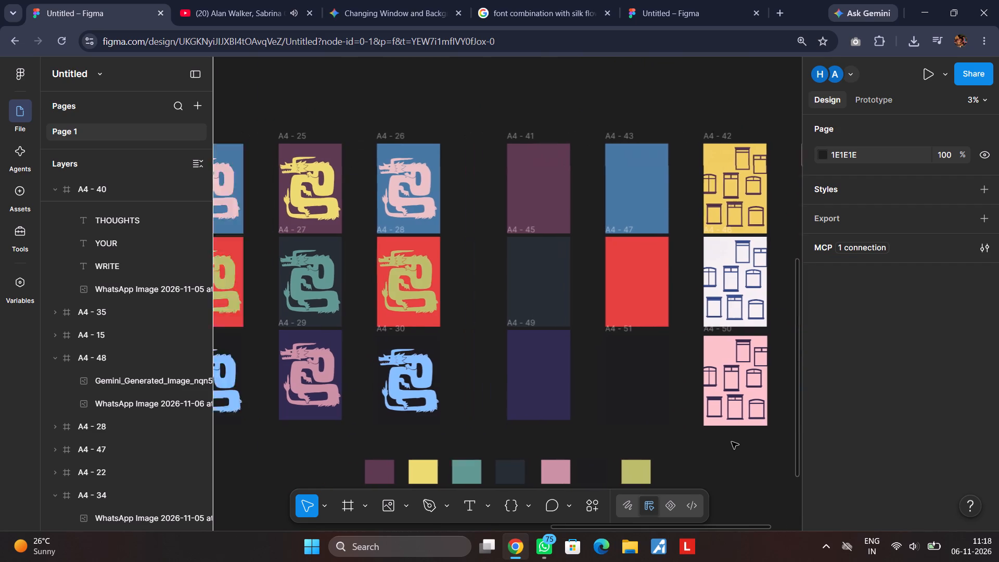
{"action": "scroll", "coordinate": [732, 442], "scroll_direction": "right", "scroll_amount": 1}
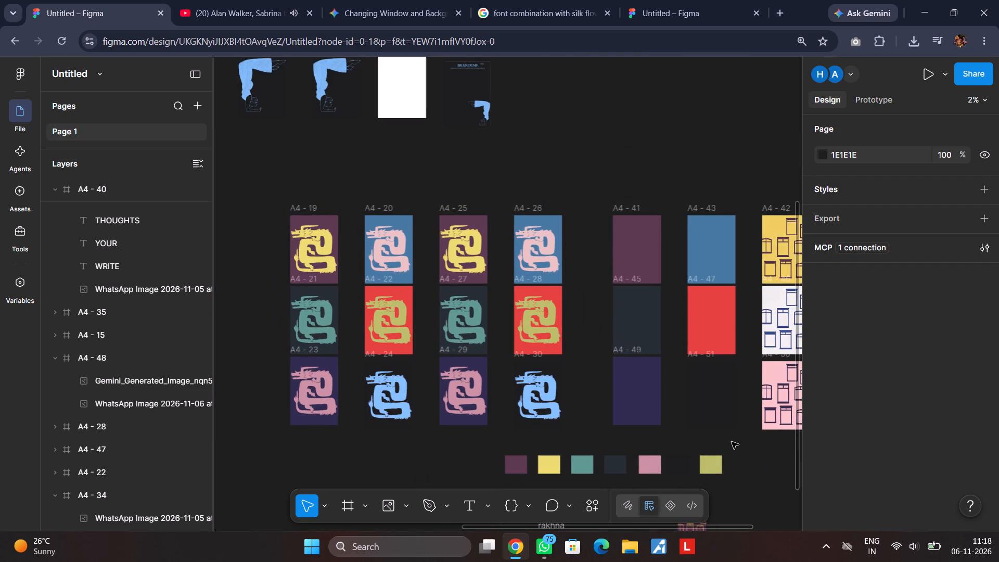
{"action": "scroll", "coordinate": [732, 442], "scroll_direction": "down", "scroll_amount": 1}
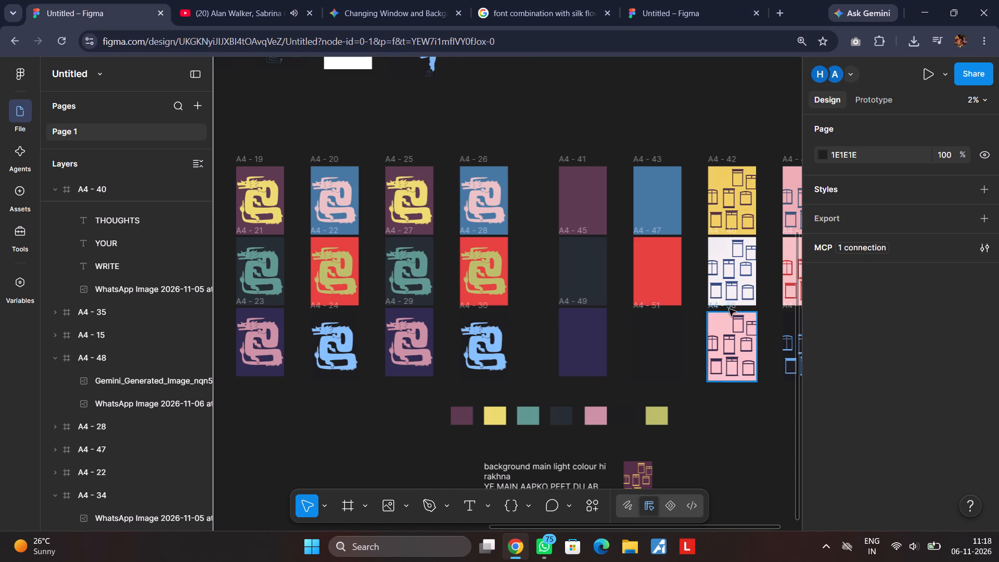
{"action": "middle_click_drag", "start_coordinate": [720, 432], "coordinate": [713, 431]}
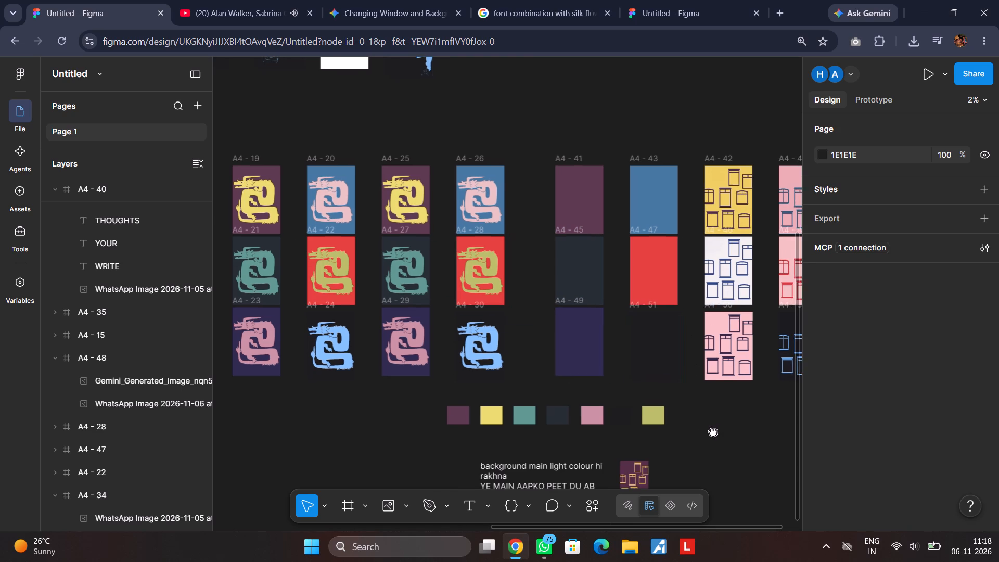
{"action": "middle_click_drag", "start_coordinate": [713, 431], "coordinate": [694, 430]}
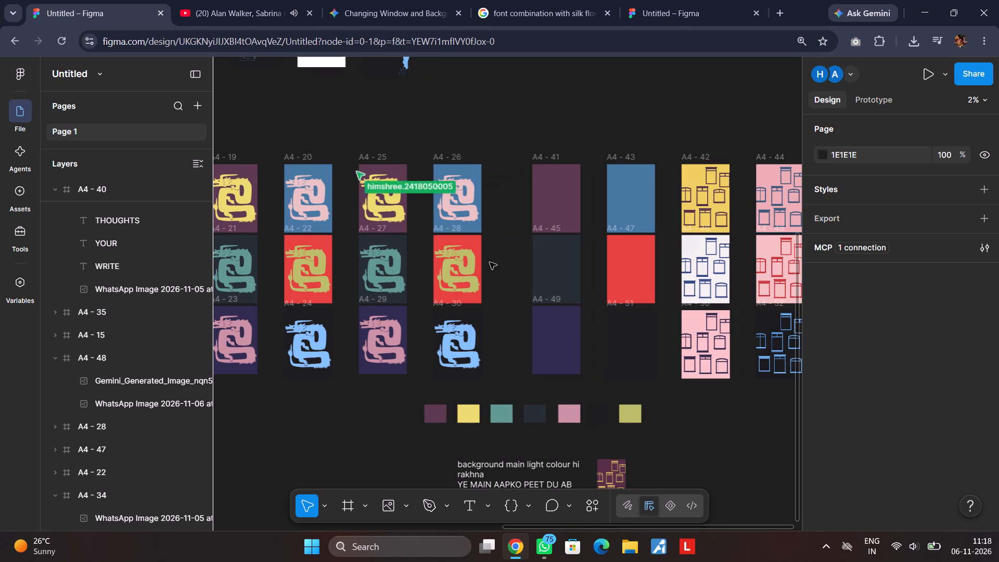
{"action": "middle_click_drag", "start_coordinate": [314, 442], "coordinate": [324, 442]}
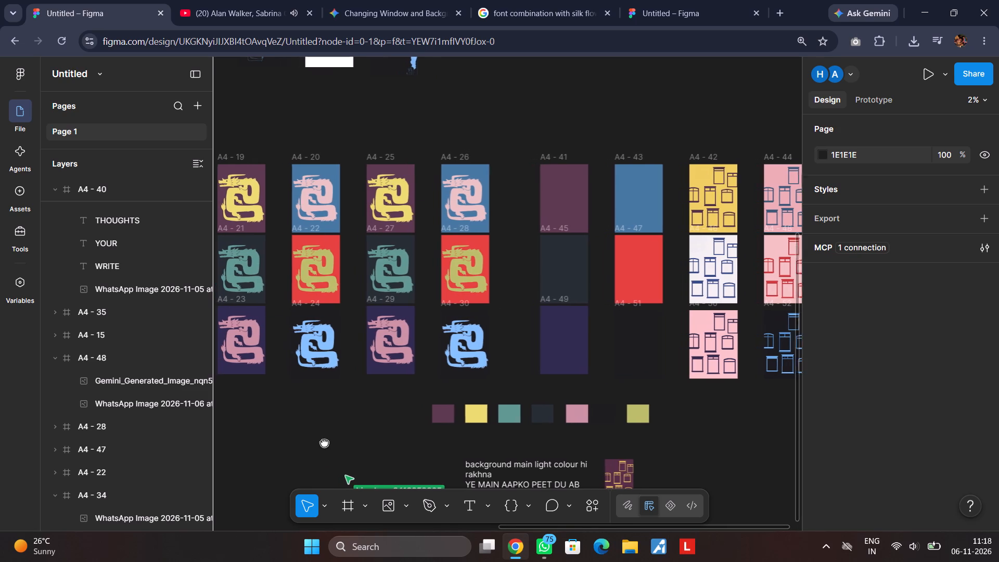
{"action": "middle_click_drag", "start_coordinate": [324, 442], "coordinate": [326, 442]}
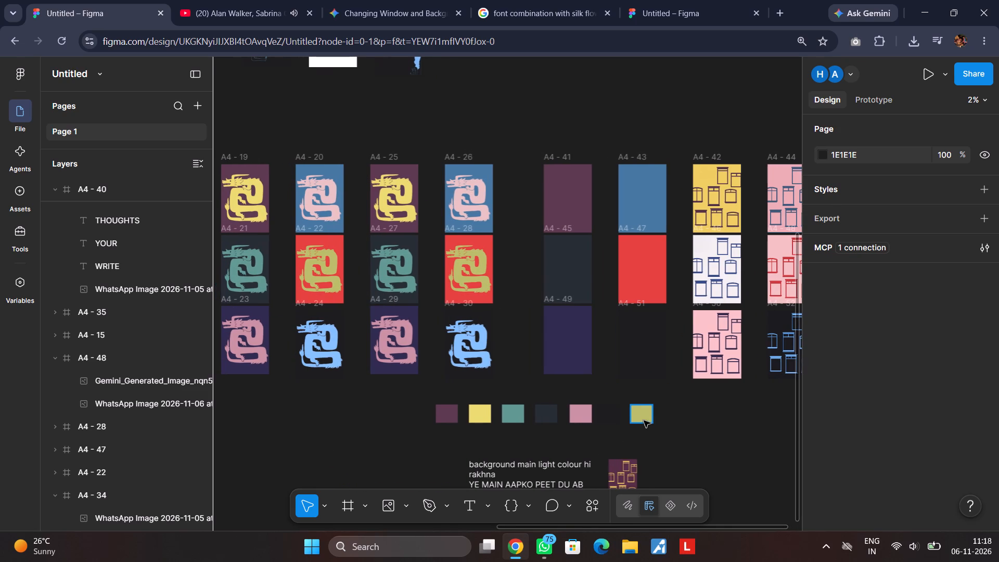
Duplicate the olive BABE69 swatch beside itself and recolour the copy to 609990, sampled from the teal dragon in A4 - 21.
{"action": "left_click_drag", "start_coordinate": [644, 420], "coordinate": [675, 420], "text": "alt"}
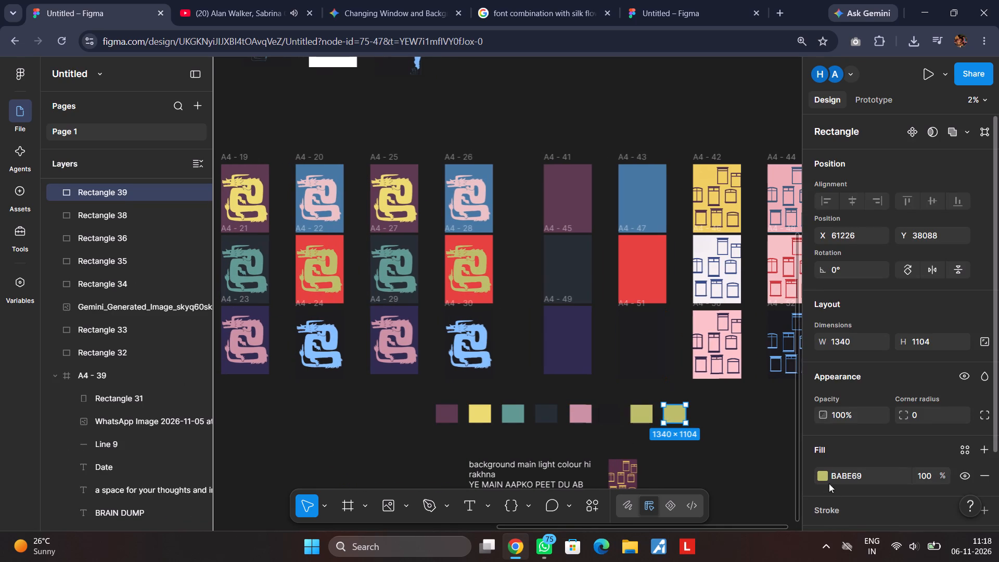
{"action": "left_click", "coordinate": [825, 474]}
{"action": "left_click", "coordinate": [651, 377]}
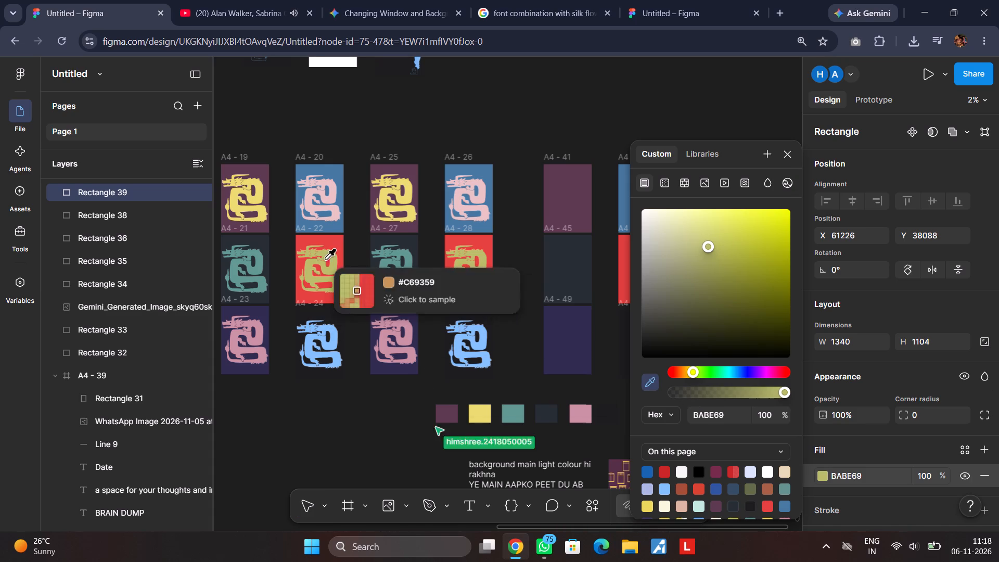
{"action": "left_click", "coordinate": [258, 260]}
{"action": "left_click", "coordinate": [787, 155]}
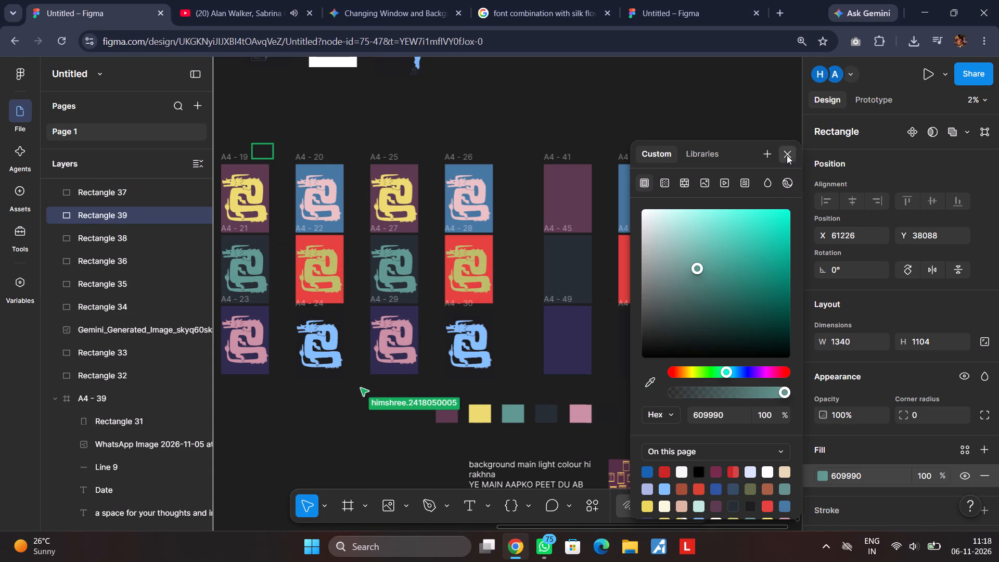
{"action": "left_click", "coordinate": [723, 415]}
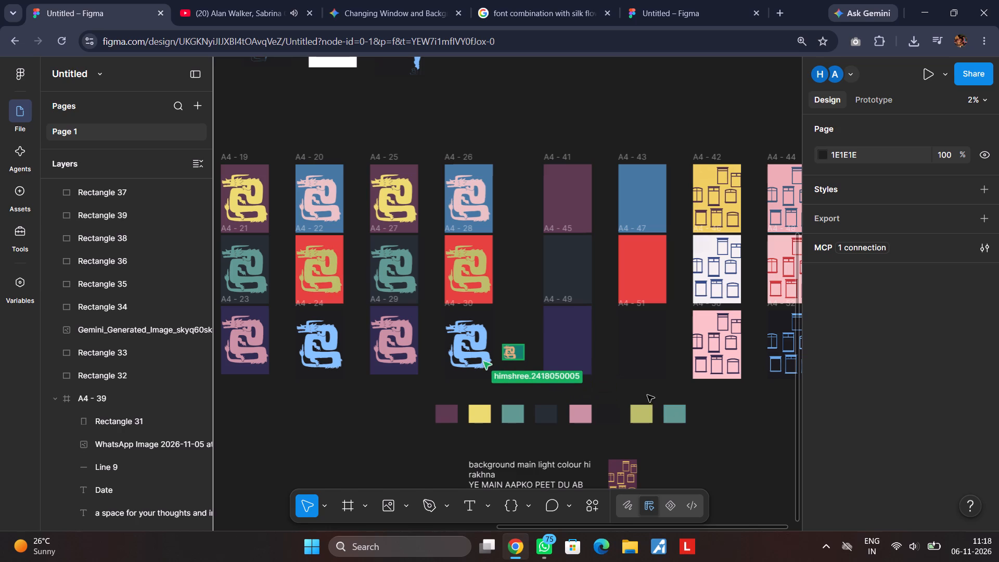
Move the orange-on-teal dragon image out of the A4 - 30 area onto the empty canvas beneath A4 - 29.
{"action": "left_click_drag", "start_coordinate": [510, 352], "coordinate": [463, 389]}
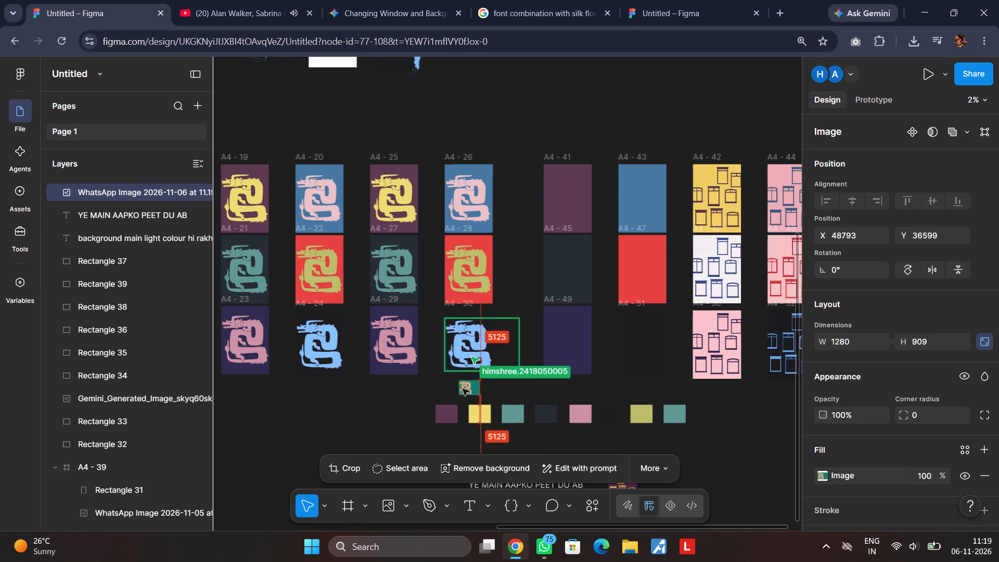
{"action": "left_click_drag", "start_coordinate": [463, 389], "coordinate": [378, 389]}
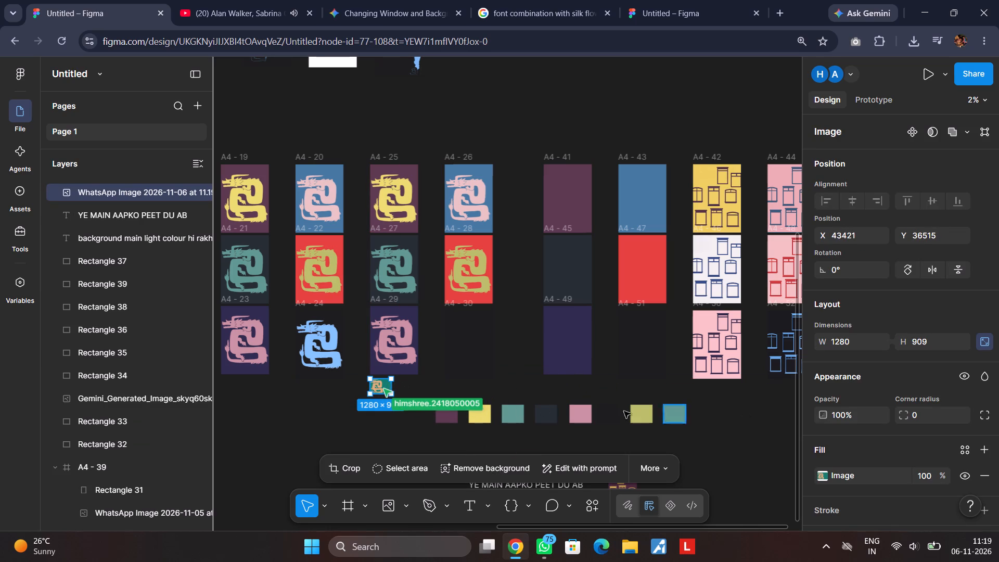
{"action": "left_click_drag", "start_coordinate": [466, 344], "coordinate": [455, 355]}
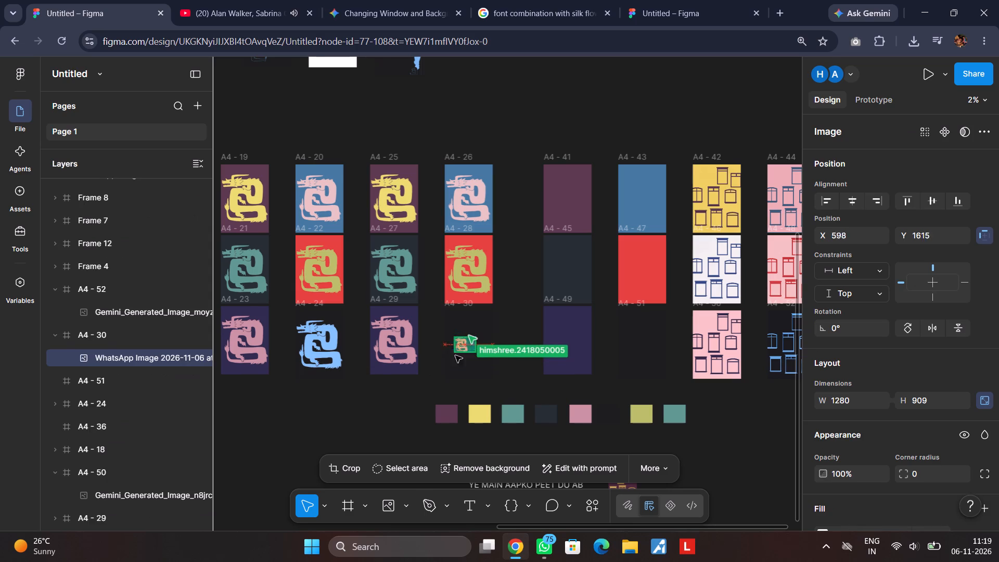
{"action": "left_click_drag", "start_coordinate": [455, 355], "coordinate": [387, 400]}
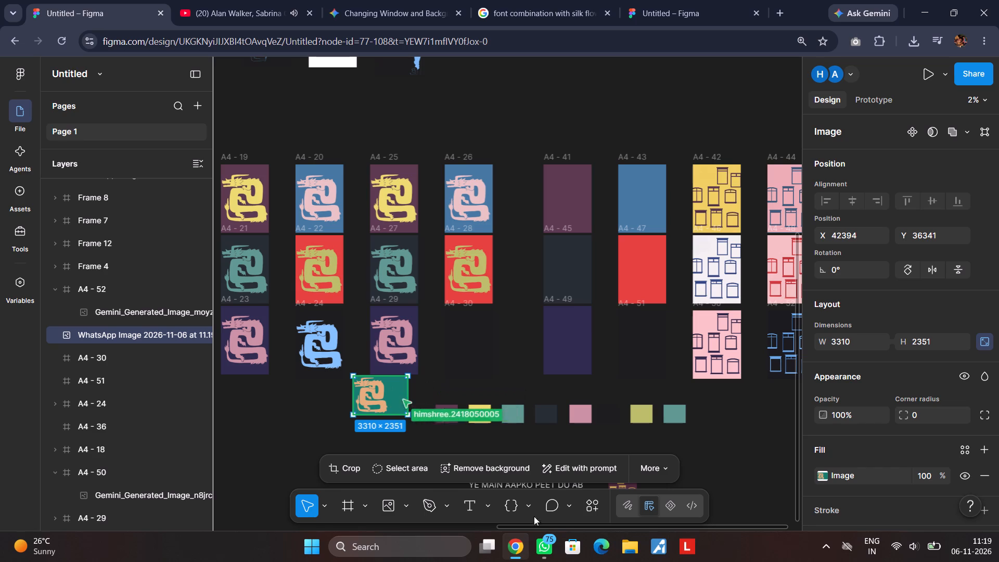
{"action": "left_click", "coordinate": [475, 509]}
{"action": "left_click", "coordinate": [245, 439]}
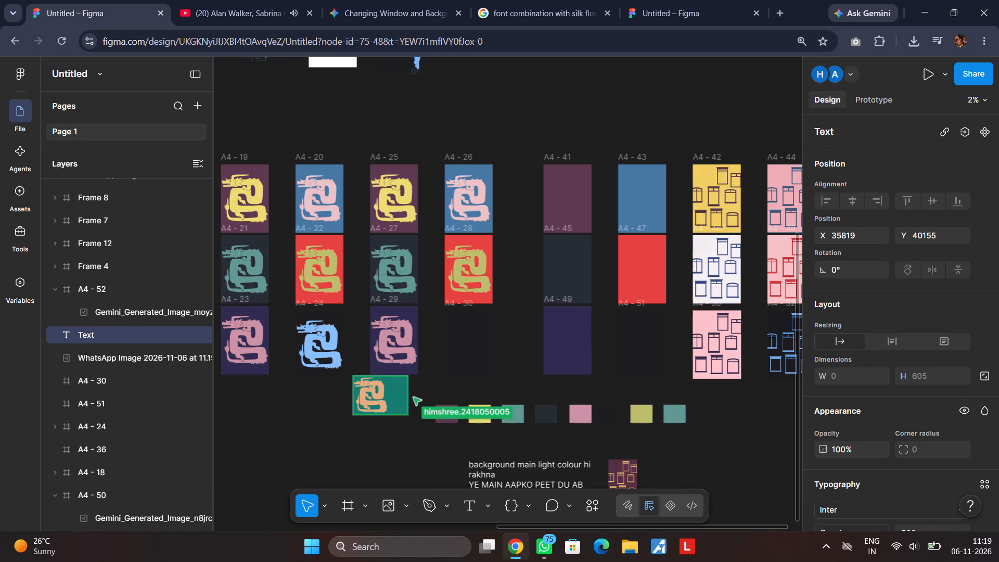
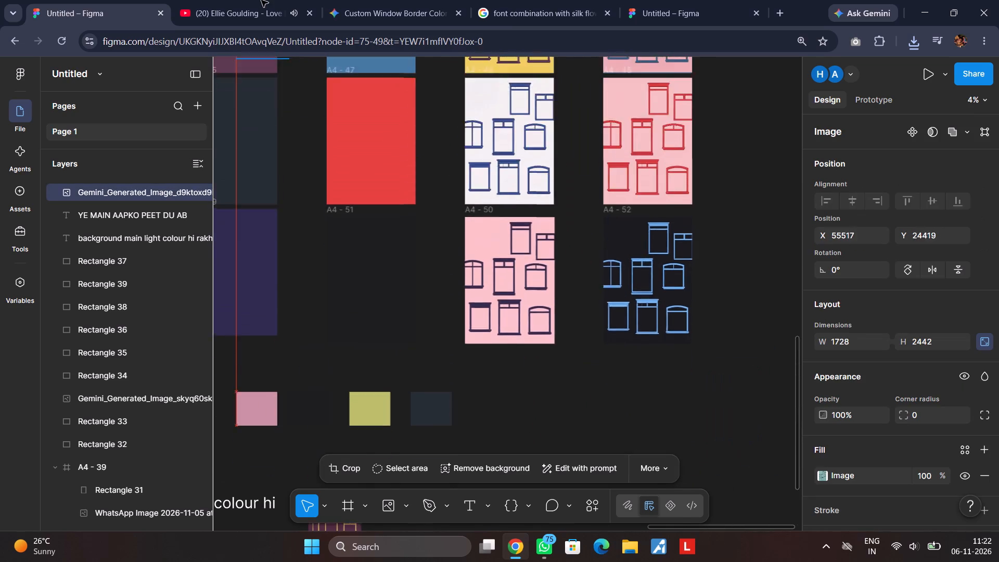
{"action": "left_click_drag", "start_coordinate": [261, 0], "coordinate": [651, 123]}
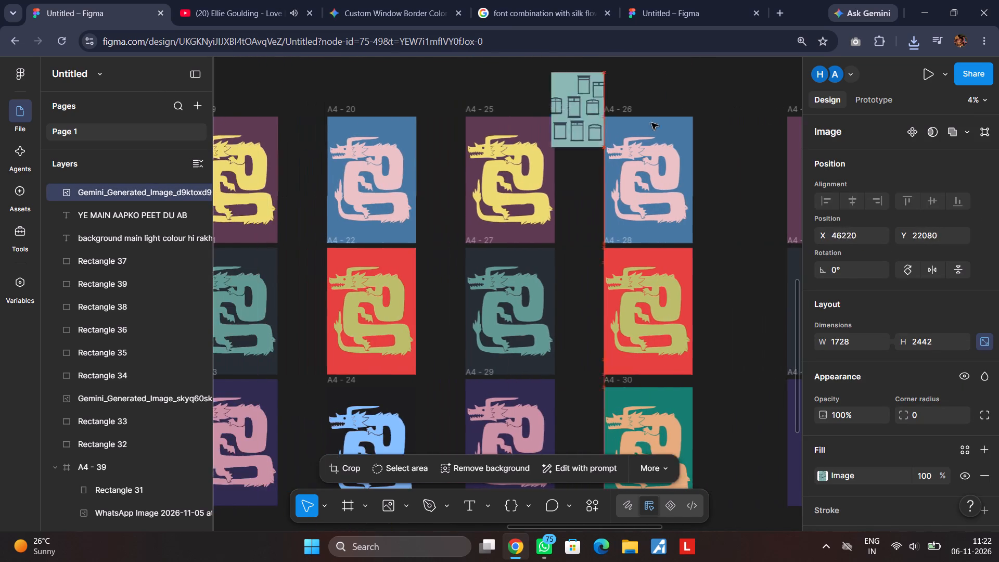
{"action": "left_click_drag", "start_coordinate": [651, 123], "coordinate": [478, 301]}
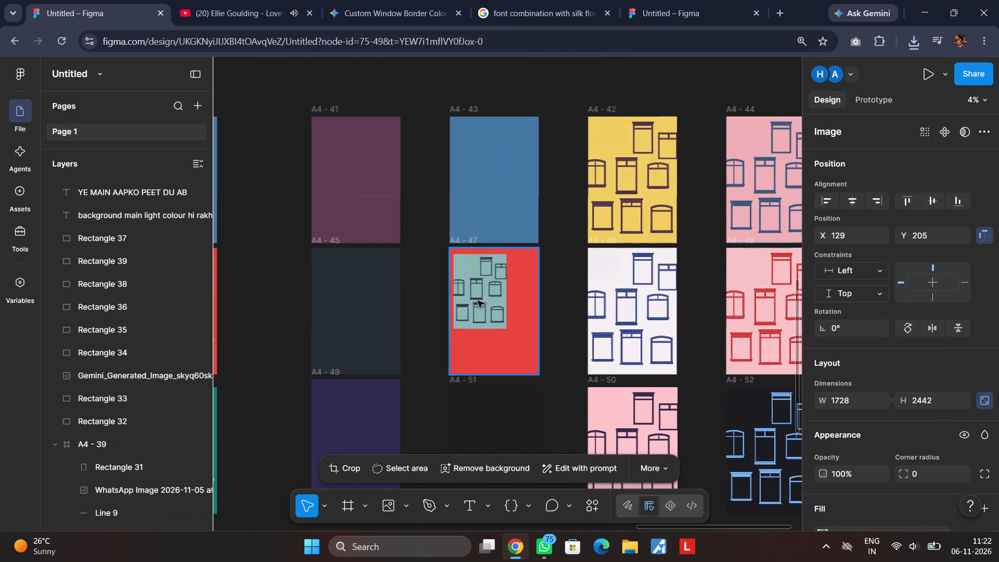
{"action": "left_click_drag", "start_coordinate": [478, 301], "coordinate": [473, 293]}
{"action": "left_click_drag", "start_coordinate": [477, 278], "coordinate": [480, 295]}
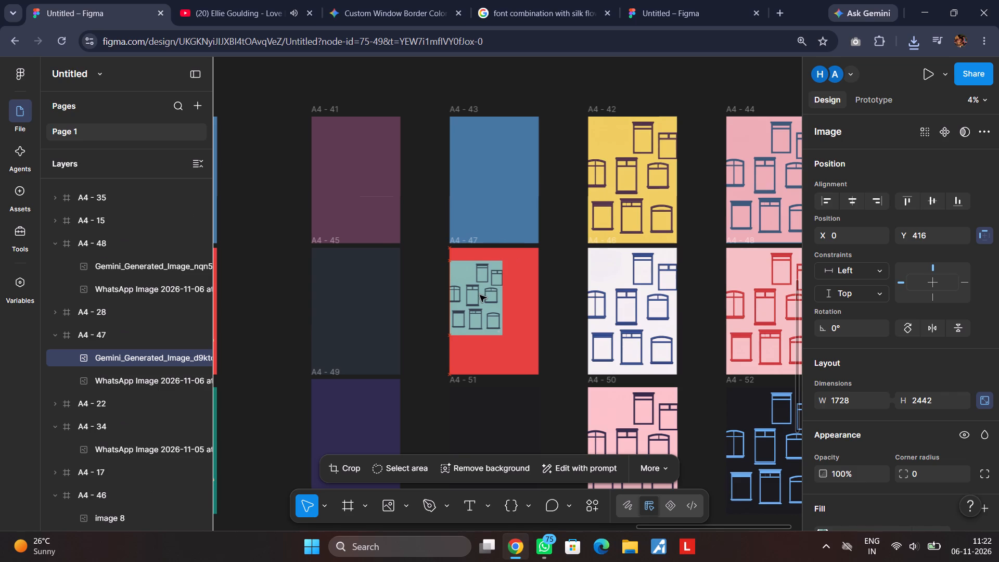
{"action": "left_click_drag", "start_coordinate": [480, 295], "coordinate": [479, 284]}
Enlarge the green window image proportionally to 2930 × 4140 so that it fills frame A4 - 47.
{"action": "left_click_drag", "start_coordinate": [502, 321], "coordinate": [506, 326], "text": "shift"}
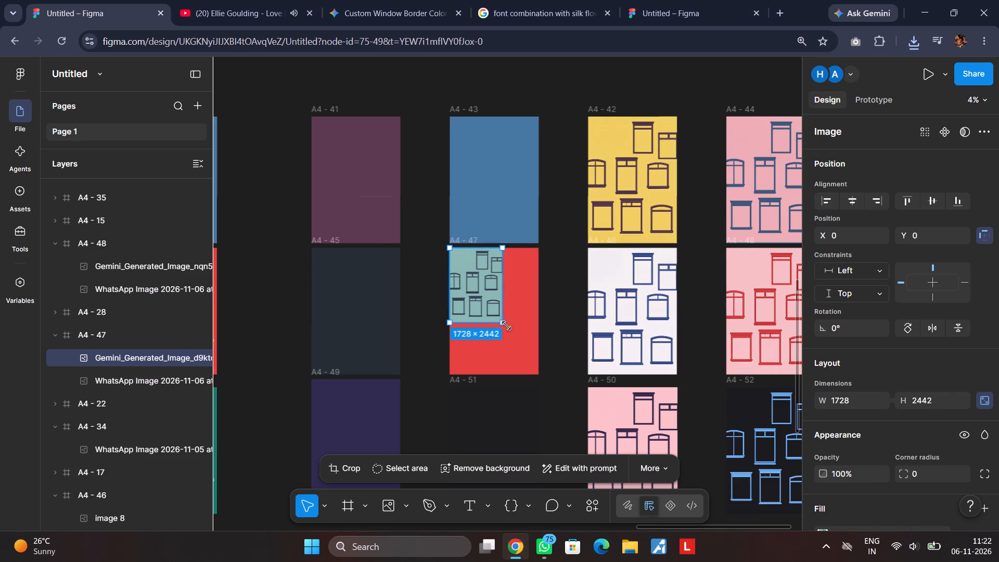
{"action": "left_click_drag", "start_coordinate": [506, 326], "coordinate": [539, 363], "text": "shift"}
{"action": "left_click", "coordinate": [559, 341]}
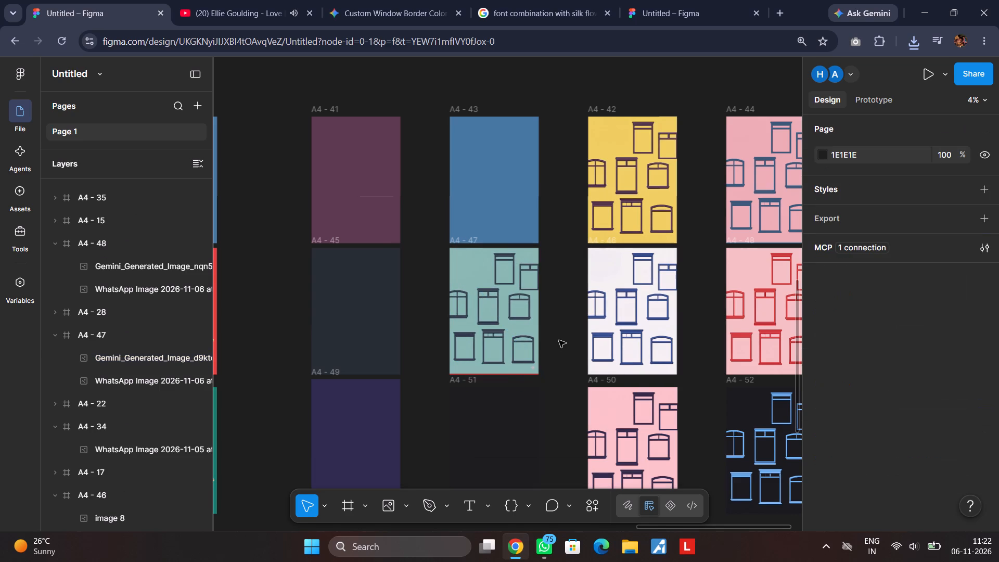
{"action": "left_click", "coordinate": [533, 343]}
{"action": "left_click", "coordinate": [540, 376], "text": "shift"}
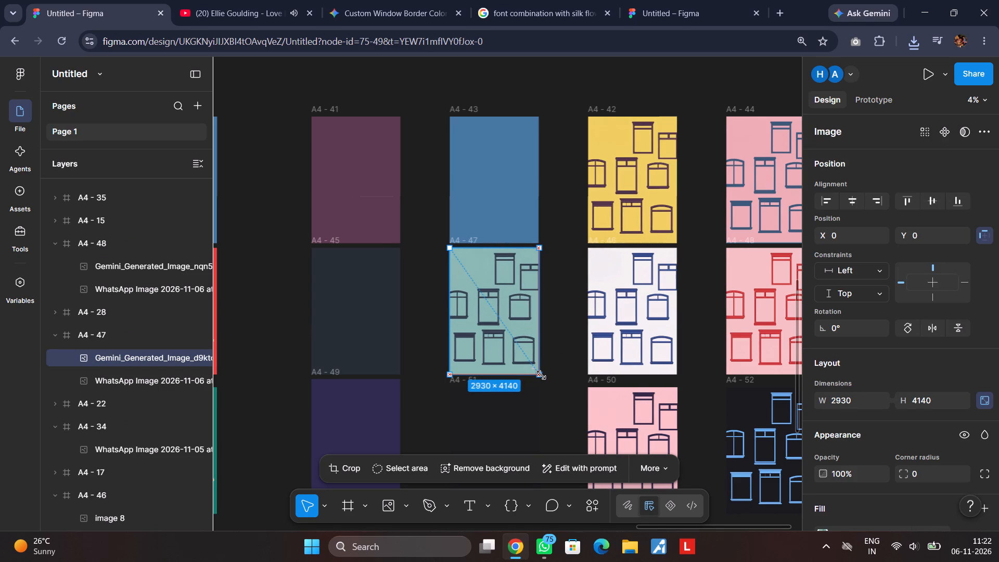
{"action": "left_click", "coordinate": [571, 347]}
Lasso the sparkle watermark in the bottom-right corner of the A4 - 47 window image and erase it.
{"action": "scroll", "coordinate": [571, 347], "scroll_direction": "down", "scroll_amount": 1}
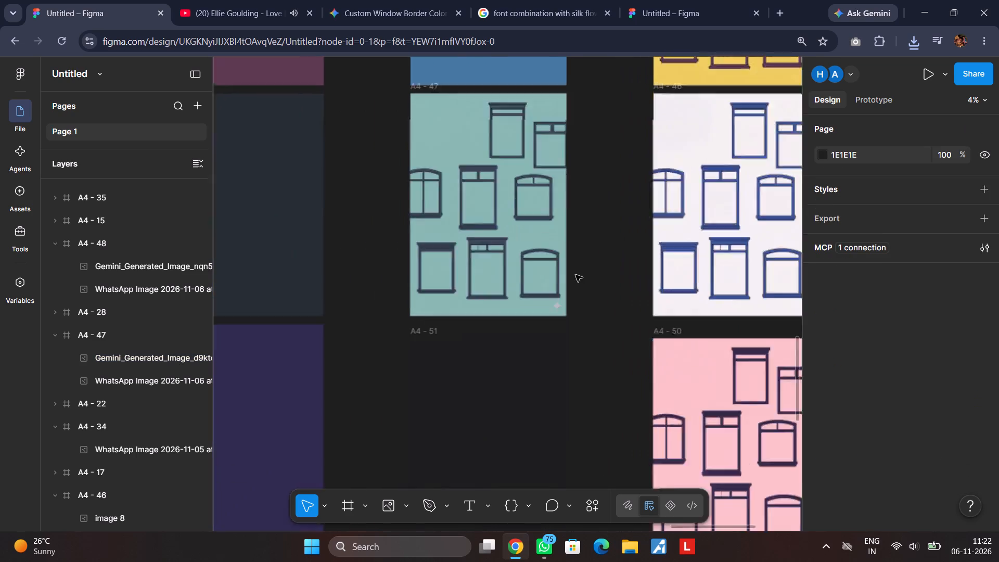
{"action": "scroll", "coordinate": [575, 274], "scroll_direction": "right", "scroll_amount": 1}
{"action": "left_click", "coordinate": [529, 322]}
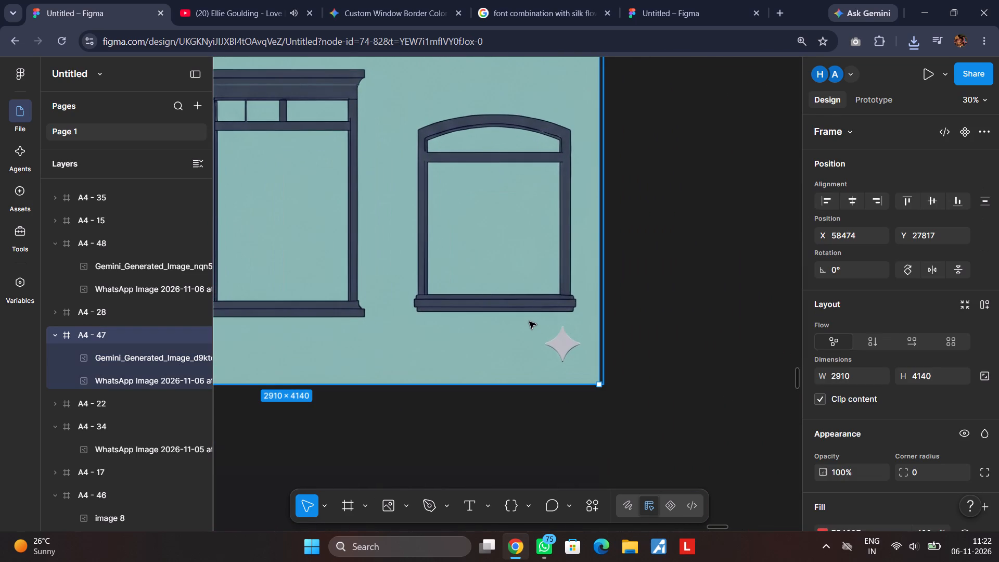
{"action": "left_click", "coordinate": [527, 339]}
{"action": "left_click", "coordinate": [398, 472]}
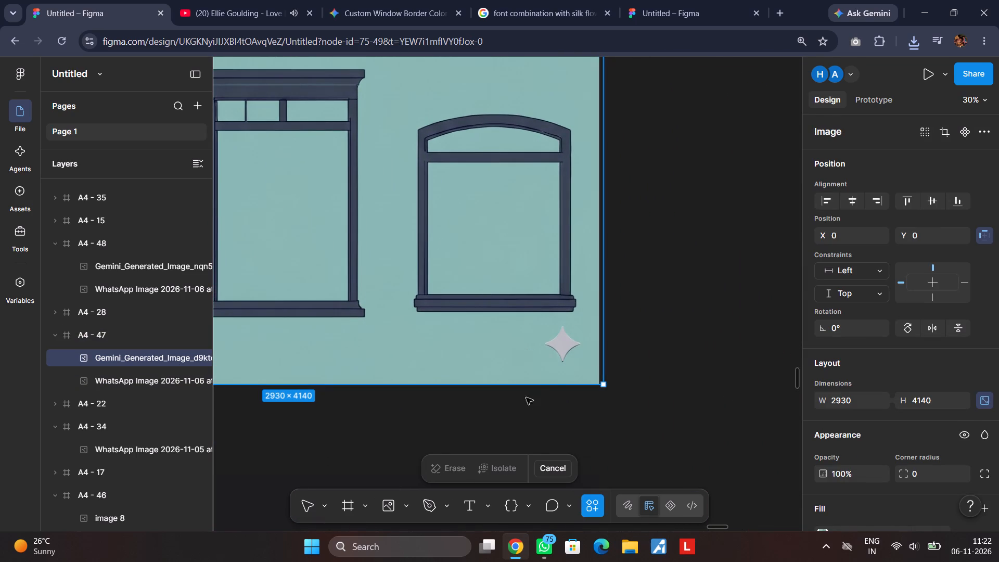
{"action": "left_click_drag", "start_coordinate": [556, 323], "coordinate": [578, 325]}
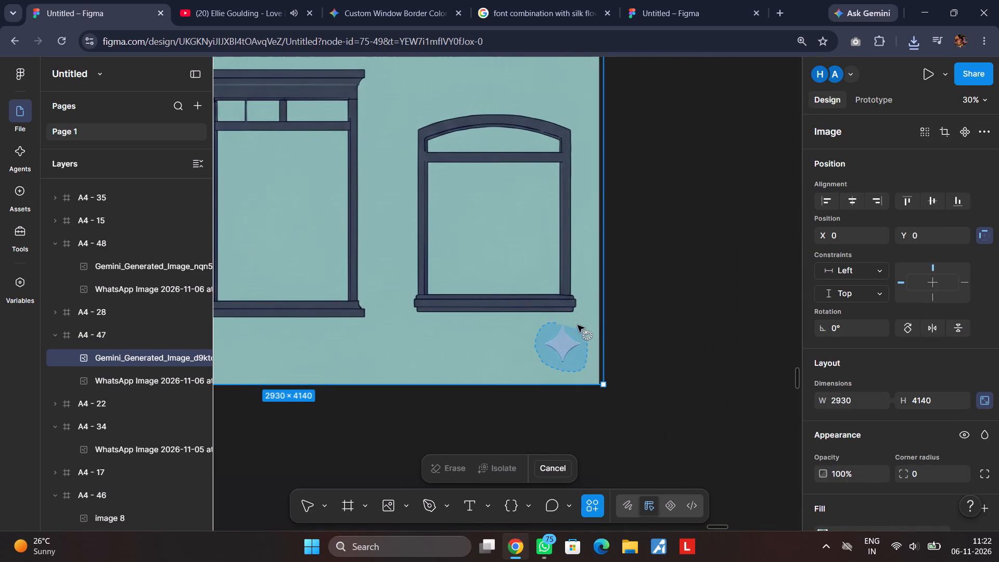
{"action": "left_click_drag", "start_coordinate": [578, 325], "coordinate": [551, 323]}
{"action": "left_click", "coordinate": [456, 466]}
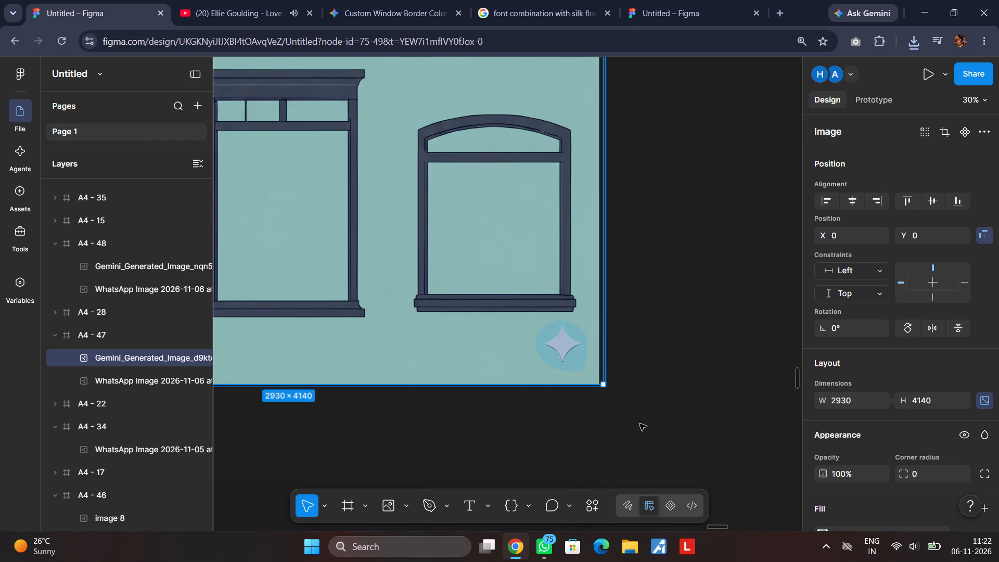
Examine the window and dragon colour variants across the A4 frames to choose the next colour combination.
{"action": "scroll", "coordinate": [639, 423], "scroll_direction": "down", "scroll_amount": 2}
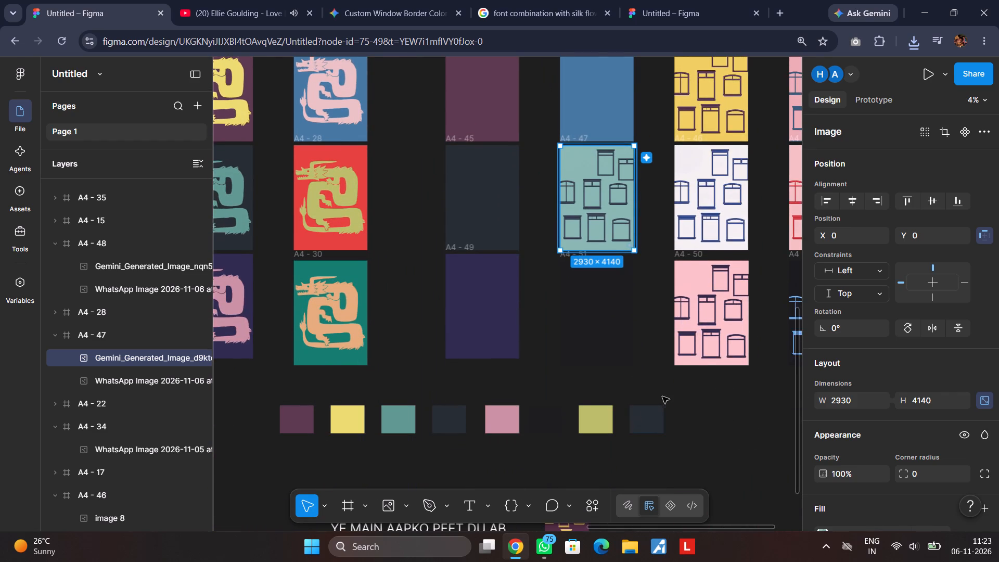
{"action": "scroll", "coordinate": [678, 399], "scroll_direction": "left", "scroll_amount": 1}
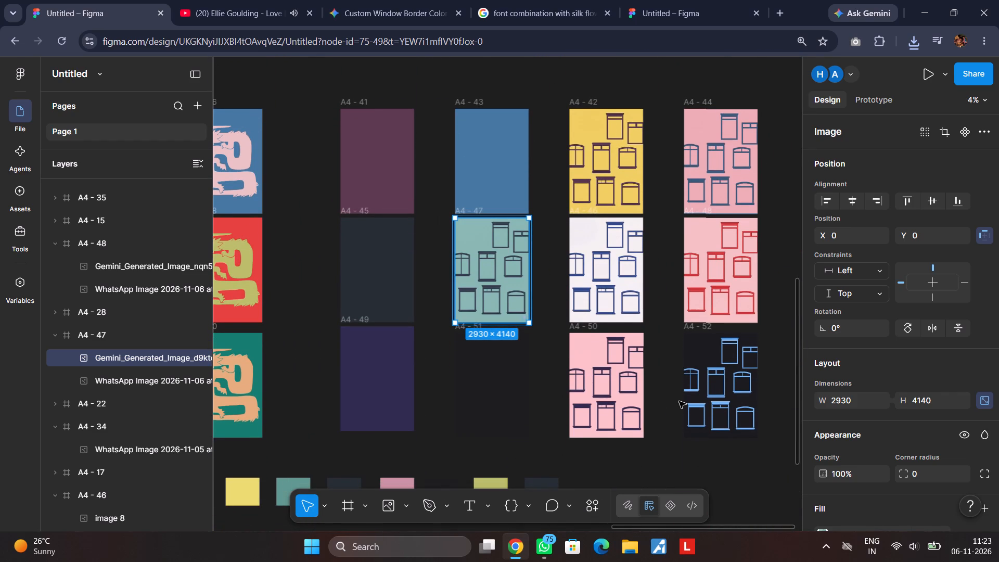
{"action": "middle_click_drag", "start_coordinate": [422, 457], "coordinate": [523, 459]}
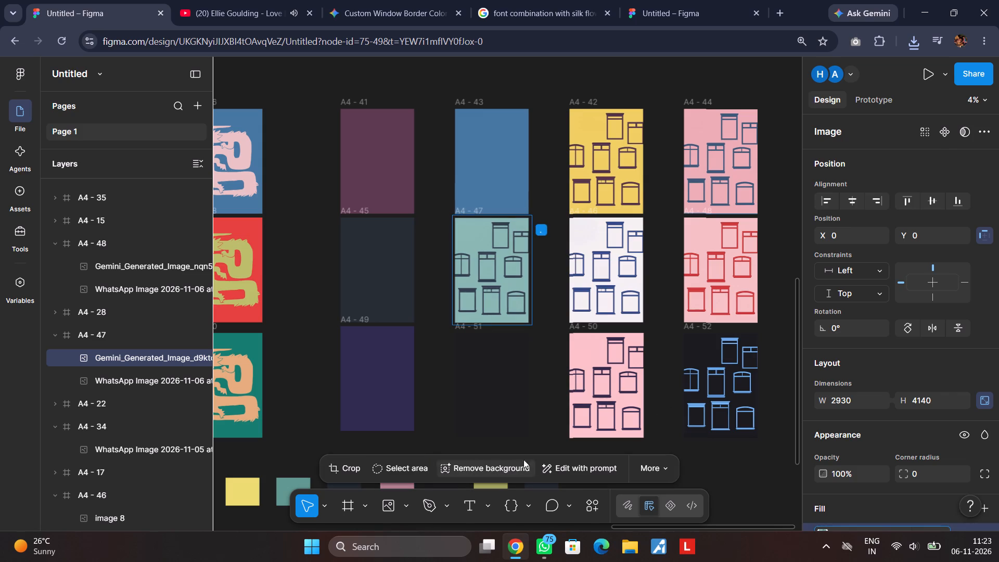
{"action": "middle_click_drag", "start_coordinate": [523, 459], "coordinate": [699, 457]}
{"action": "left_click", "coordinate": [724, 455]}
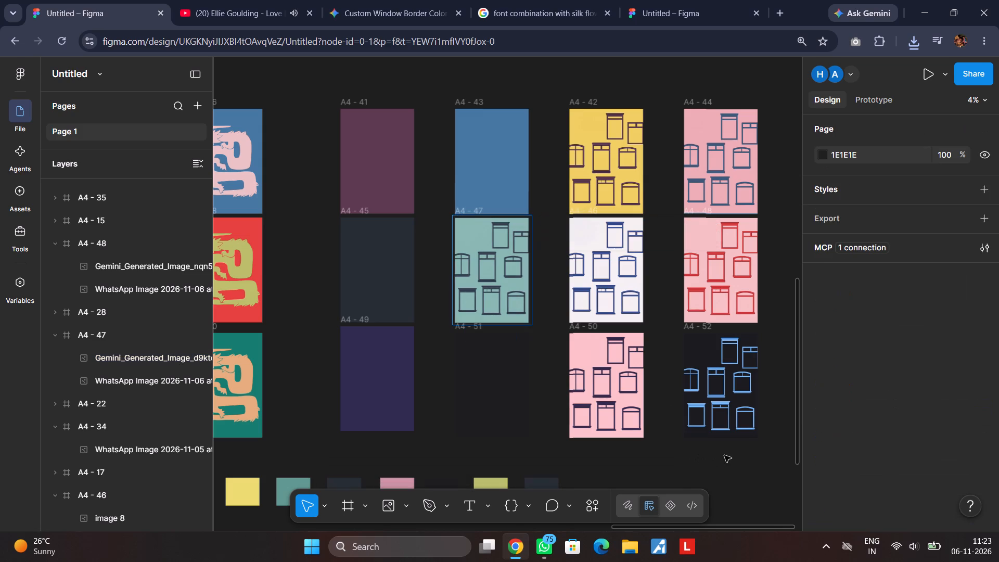
{"action": "middle_click_drag", "start_coordinate": [310, 388], "coordinate": [618, 376]}
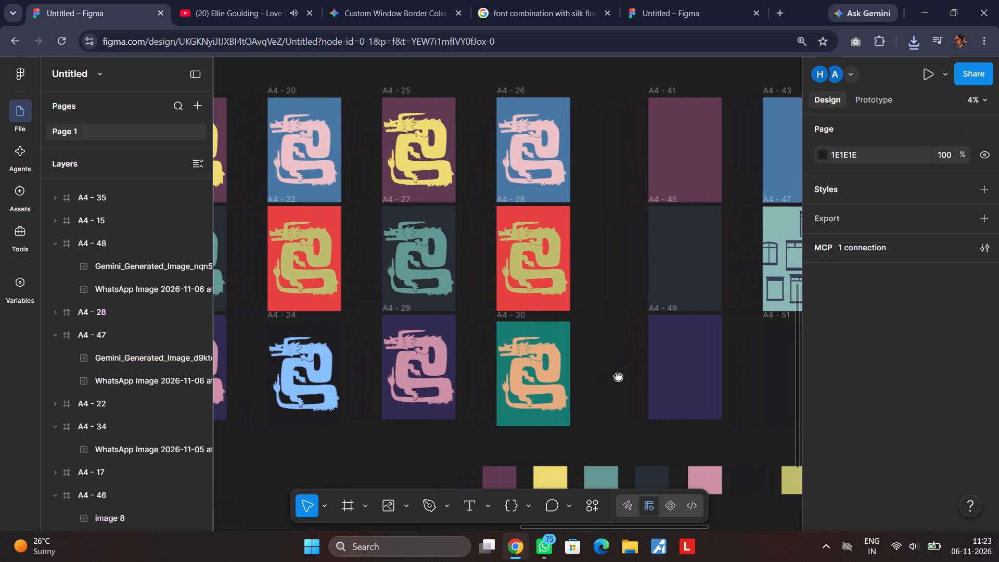
{"action": "middle_click_drag", "start_coordinate": [618, 376], "coordinate": [619, 376]}
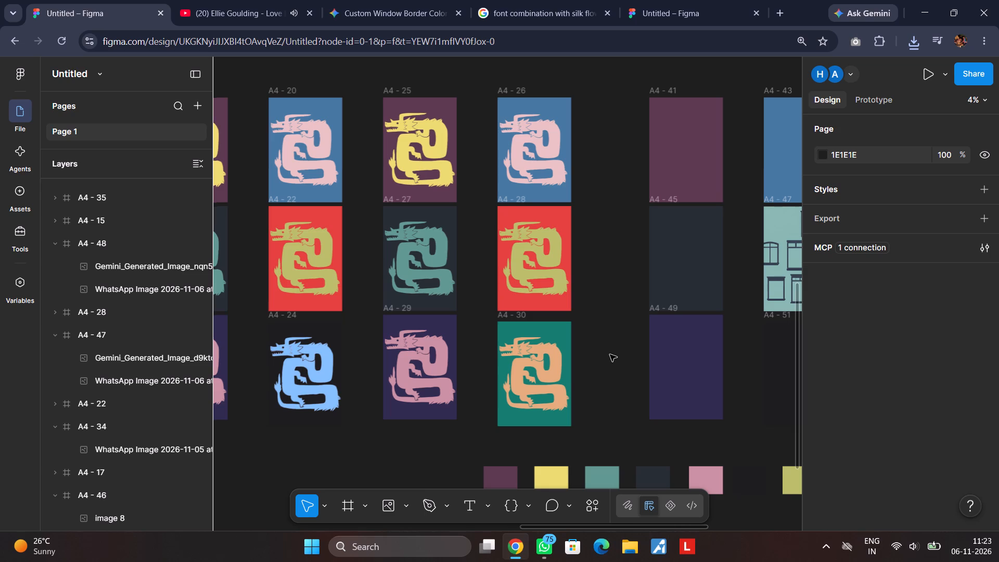
{"action": "middle_click_drag", "start_coordinate": [606, 365], "coordinate": [385, 307]}
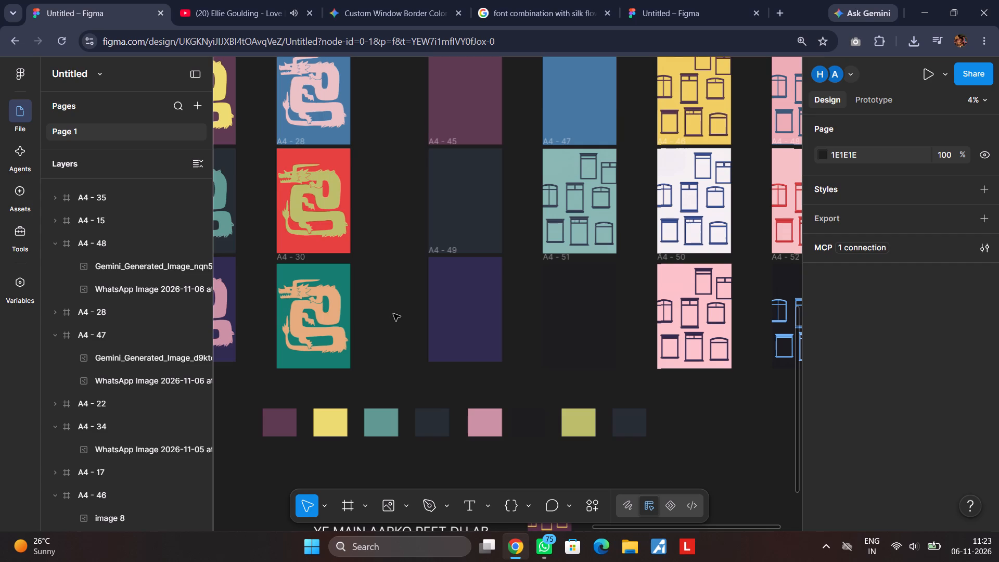
Recolour the last swatch to 177872 sampled from the green A4 - 30 dragon background, and darken the shade slightly.
{"action": "left_click", "coordinate": [334, 309]}
{"action": "scroll", "coordinate": [854, 421], "scroll_direction": "down", "scroll_amount": 4}
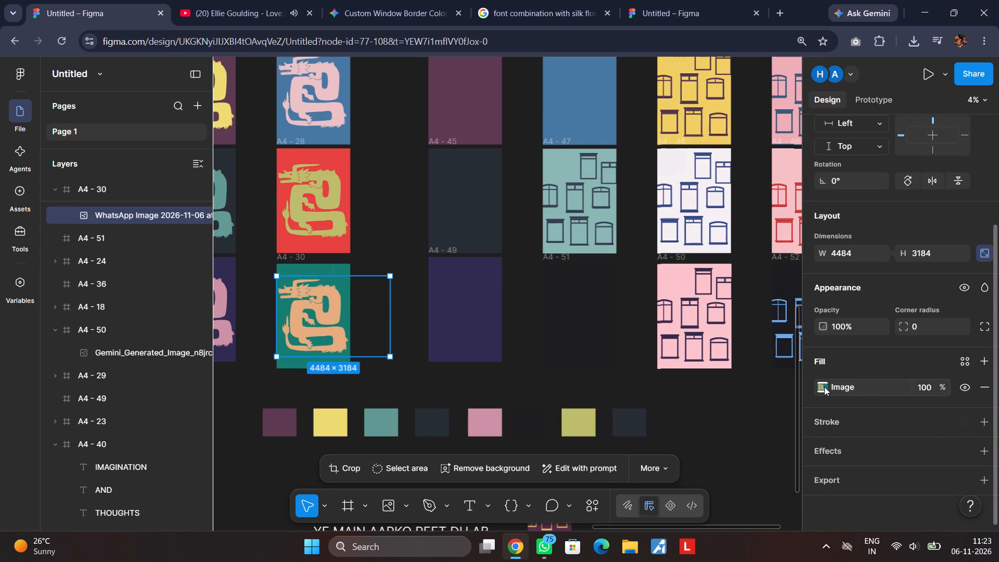
{"action": "left_click", "coordinate": [728, 421]}
{"action": "left_click", "coordinate": [632, 421]}
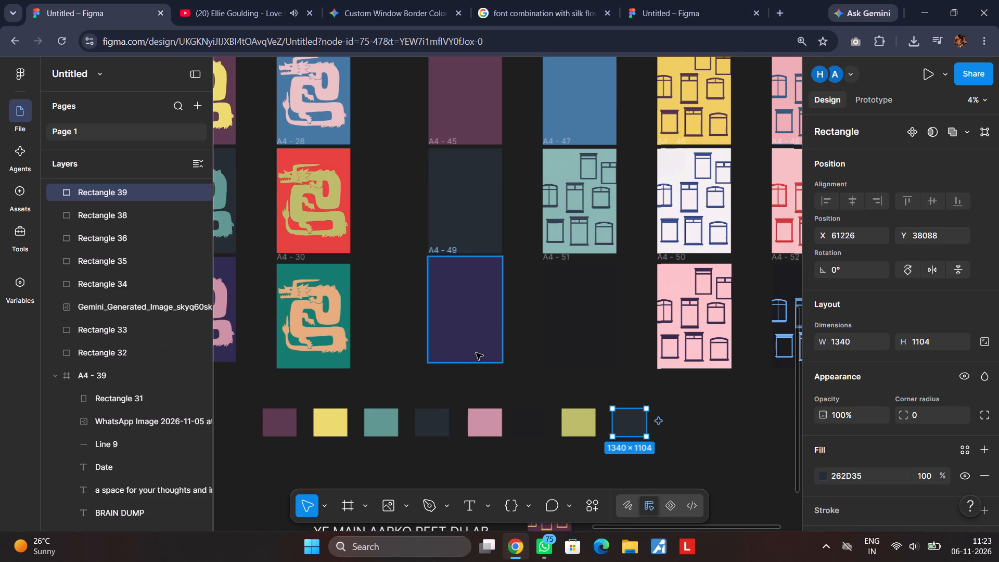
{"action": "left_click", "coordinate": [824, 475]}
{"action": "left_click", "coordinate": [648, 382]}
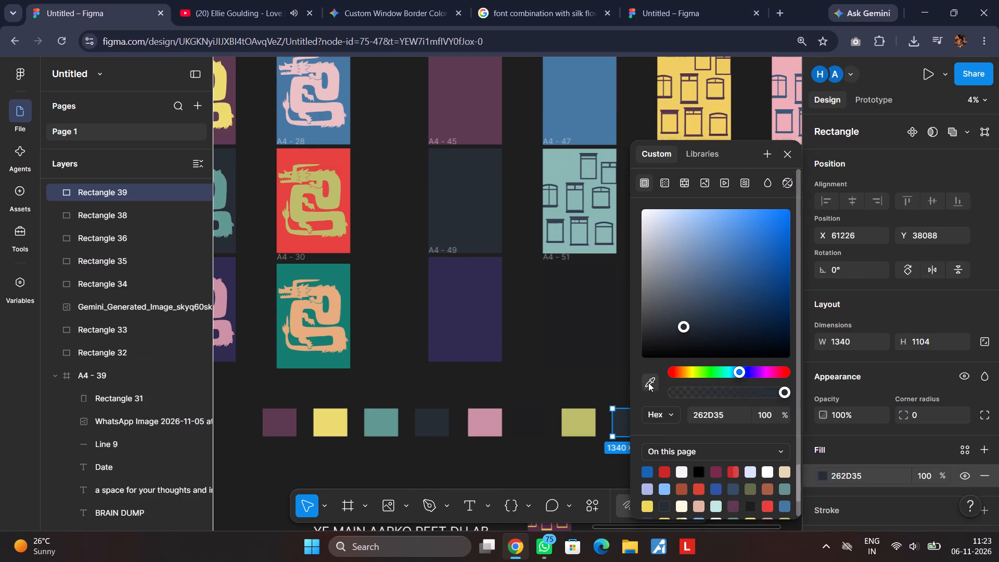
{"action": "left_click", "coordinate": [328, 308]}
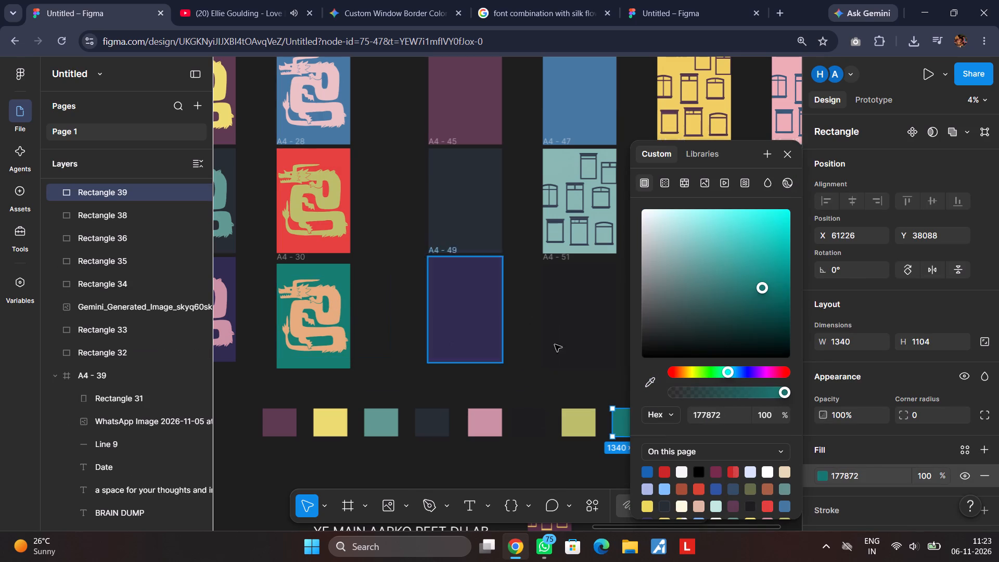
{"action": "left_click_drag", "start_coordinate": [760, 286], "coordinate": [762, 293]}
{"action": "left_click", "coordinate": [788, 157]}
{"action": "left_click", "coordinate": [727, 414]}
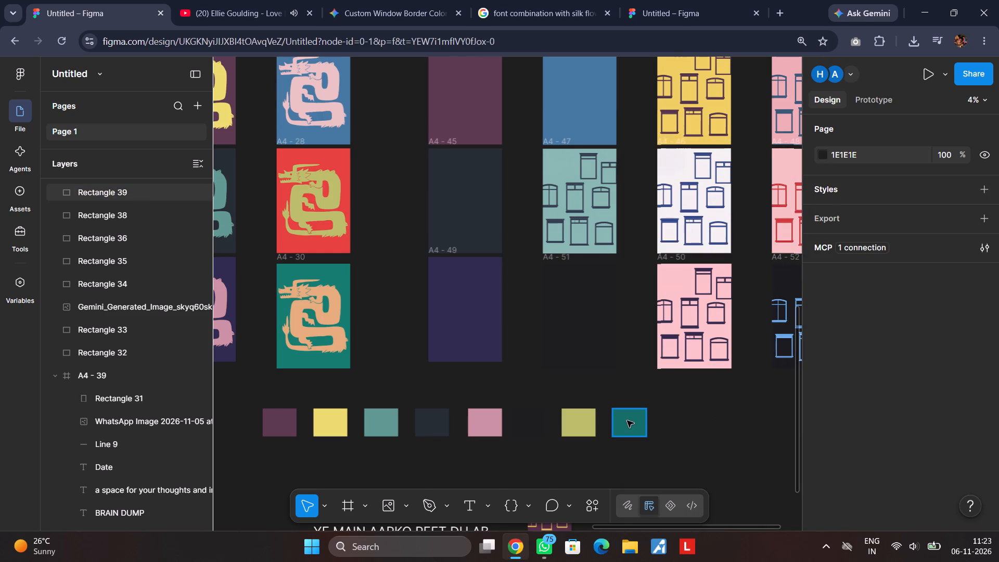
{"action": "left_click_drag", "start_coordinate": [627, 420], "coordinate": [667, 420]}
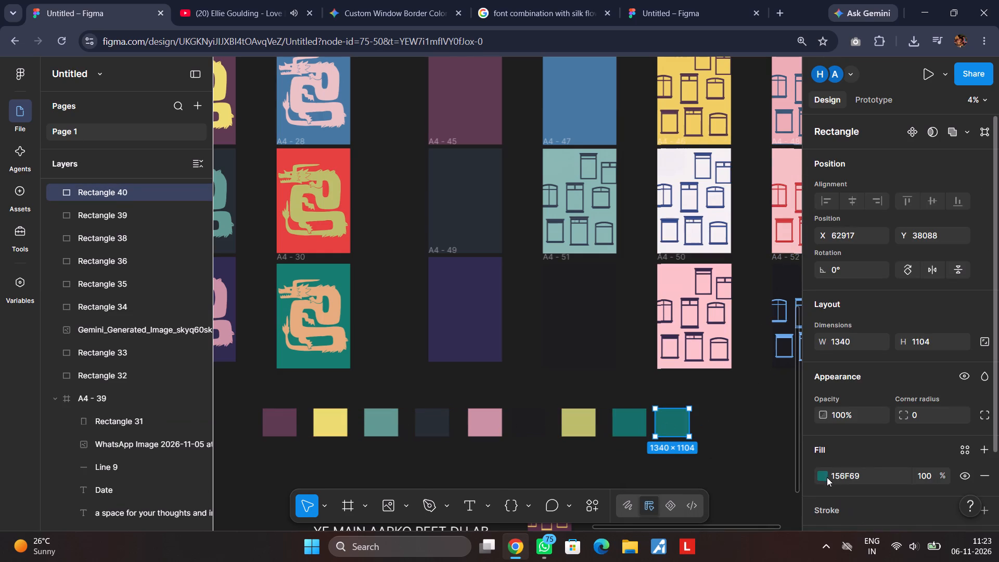
{"action": "left_click", "coordinate": [824, 475]}
{"action": "left_click", "coordinate": [648, 378]}
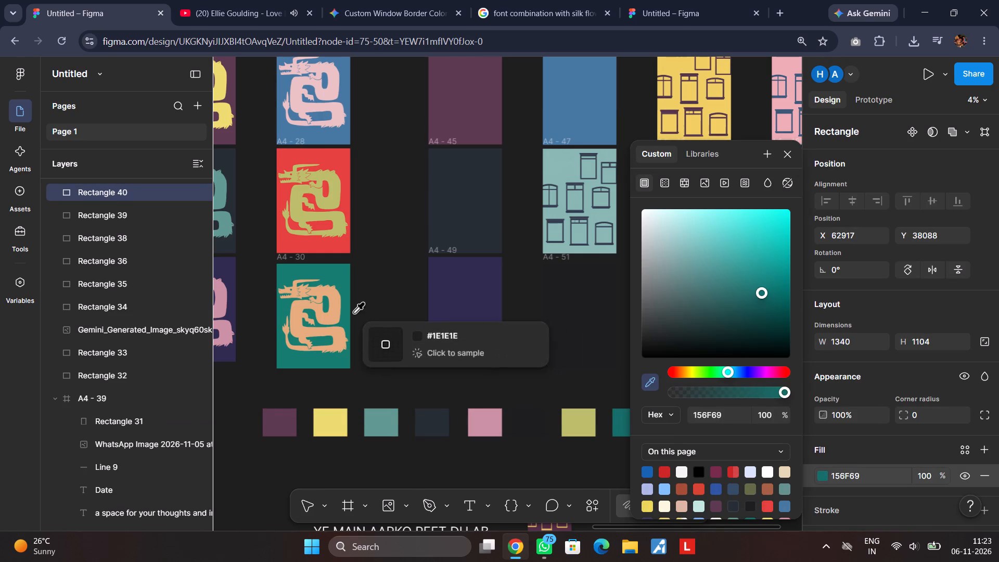
{"action": "left_click", "coordinate": [328, 308]}
{"action": "left_click", "coordinate": [645, 375]}
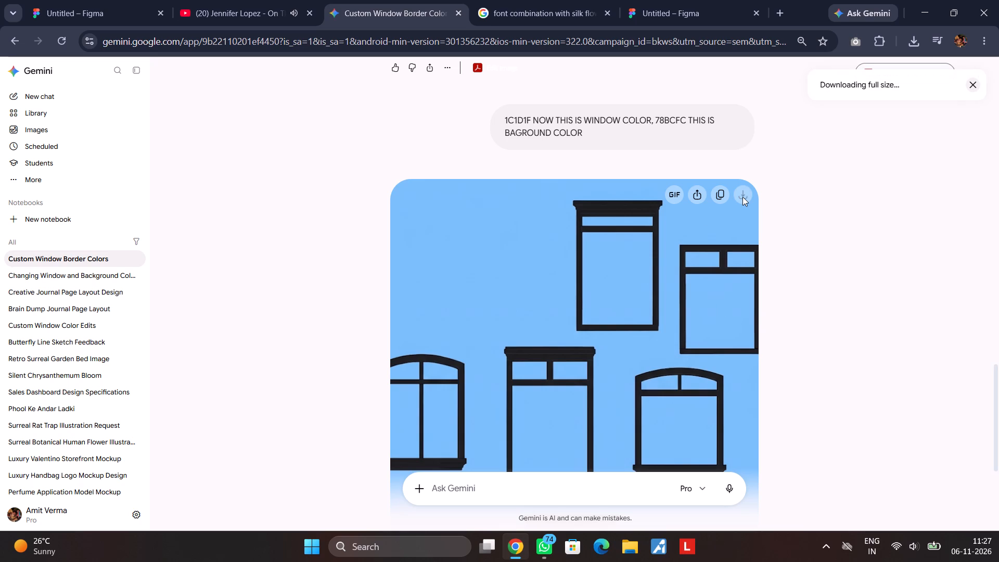
Switch to Figma, move the dark window image out of frame A4 - 52, and delete it.
{"action": "left_click", "coordinate": [82, 0]}
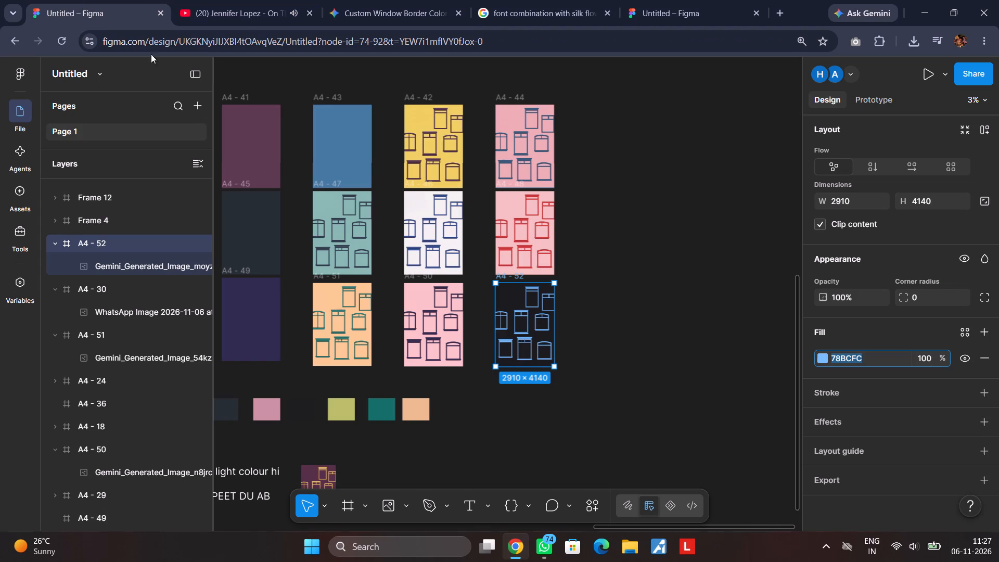
{"action": "left_click", "coordinate": [538, 326]}
{"action": "left_click_drag", "start_coordinate": [536, 326], "coordinate": [652, 326]}
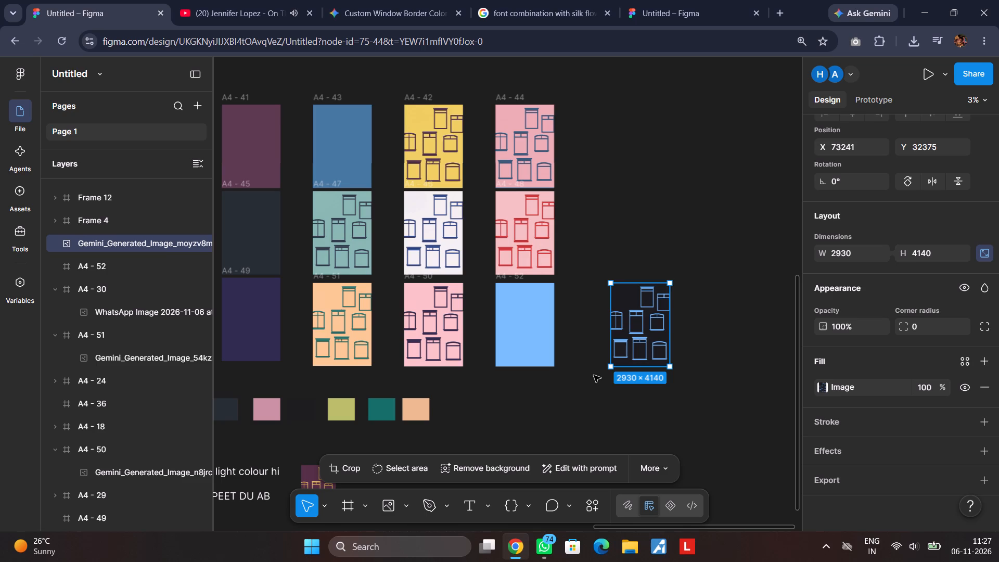
{"action": "key", "text": "BackSpace"}
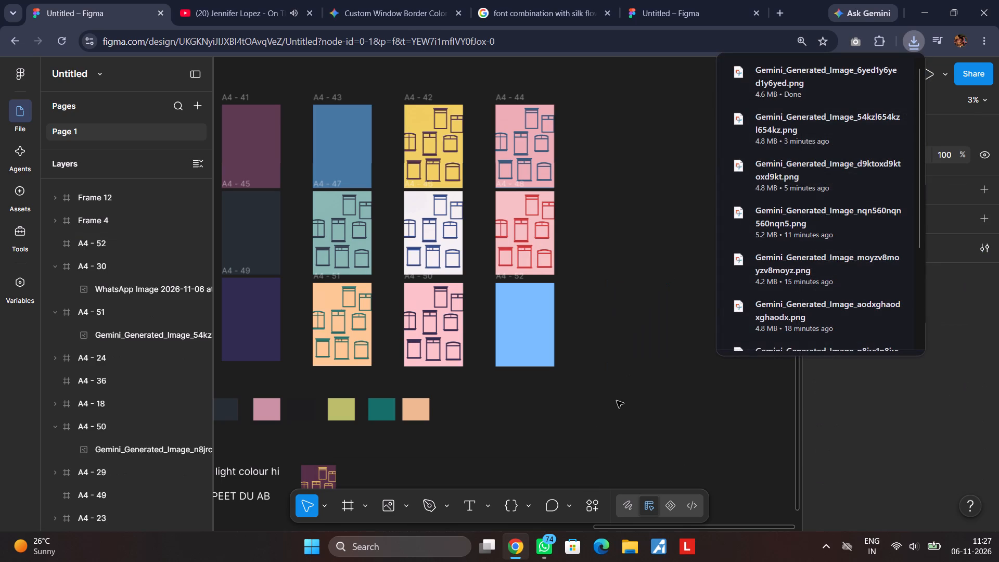
Import the downloaded Gemini_Generated_Image_6yed1y6yed1y6yed and place it on the empty canvas beyond frame A4 - 52.
{"action": "key", "text": "ctrl+shift+k"}
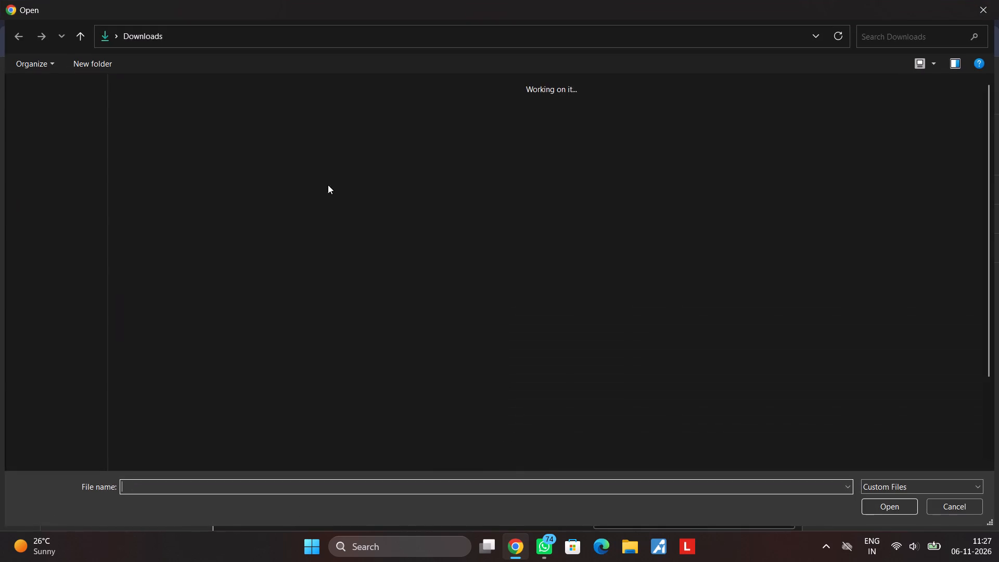
{"action": "left_click", "coordinate": [140, 140]}
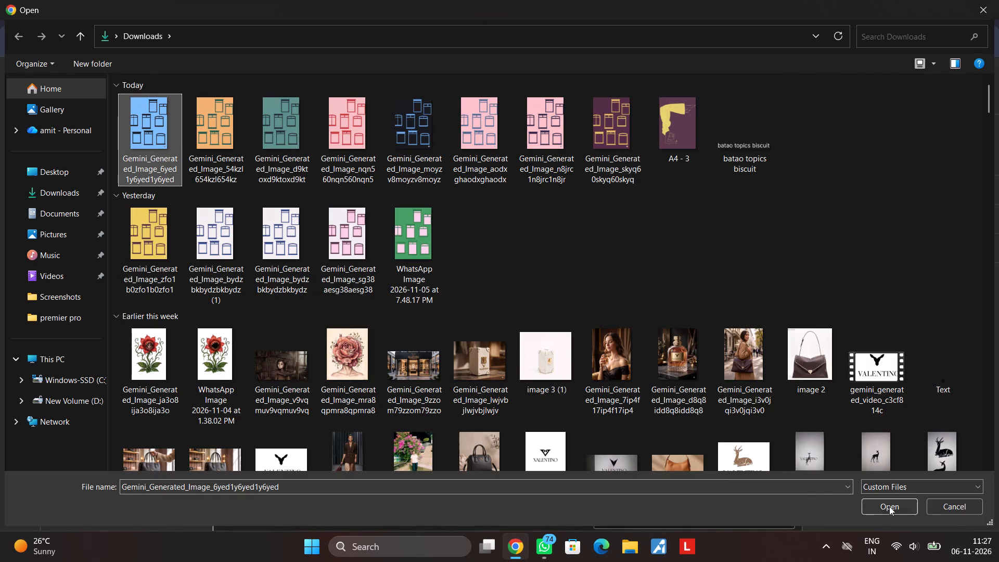
{"action": "left_click", "coordinate": [898, 503]}
{"action": "left_click", "coordinate": [631, 393]}
{"action": "left_click", "coordinate": [630, 393]}
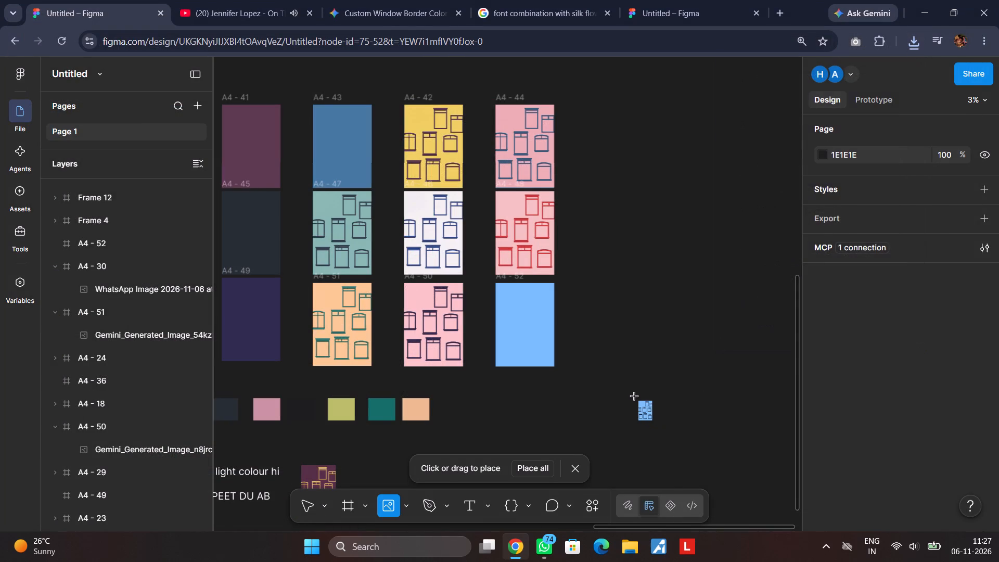
Move the blue window image into frame A4 - 52 at X 0, Y 0 and enlarge it proportionally to fill the frame.
{"action": "left_click_drag", "start_coordinate": [638, 401], "coordinate": [520, 324]}
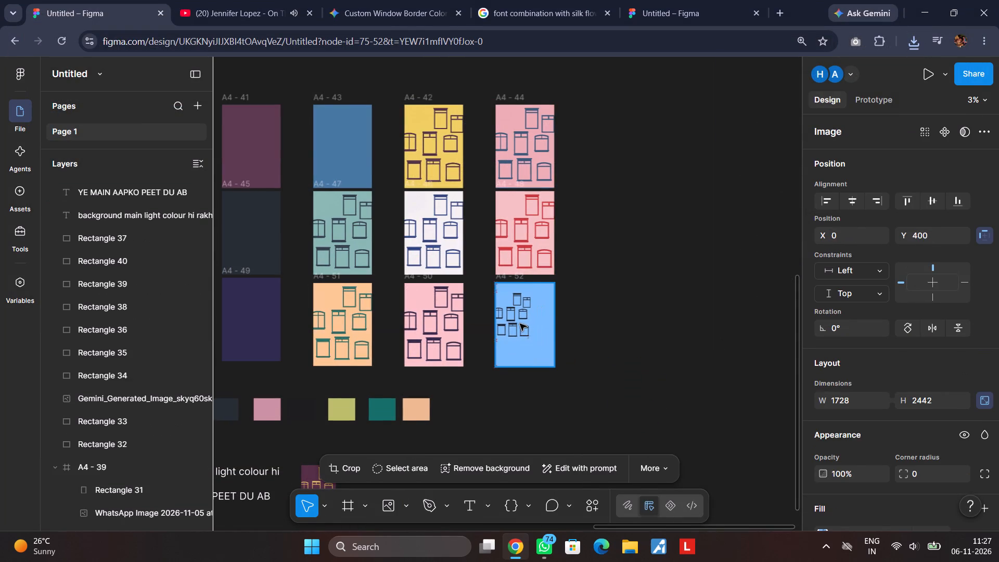
{"action": "left_click_drag", "start_coordinate": [520, 324], "coordinate": [519, 317]}
{"action": "left_click_drag", "start_coordinate": [530, 335], "coordinate": [546, 350], "text": "shift"}
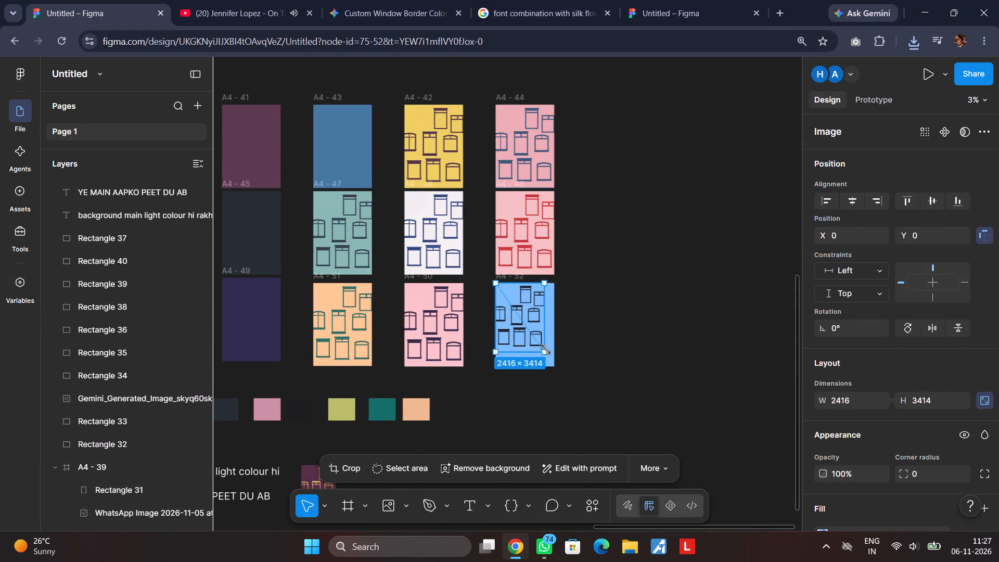
{"action": "left_click_drag", "start_coordinate": [546, 350], "coordinate": [553, 363], "text": "shift"}
{"action": "left_click", "coordinate": [583, 366]}
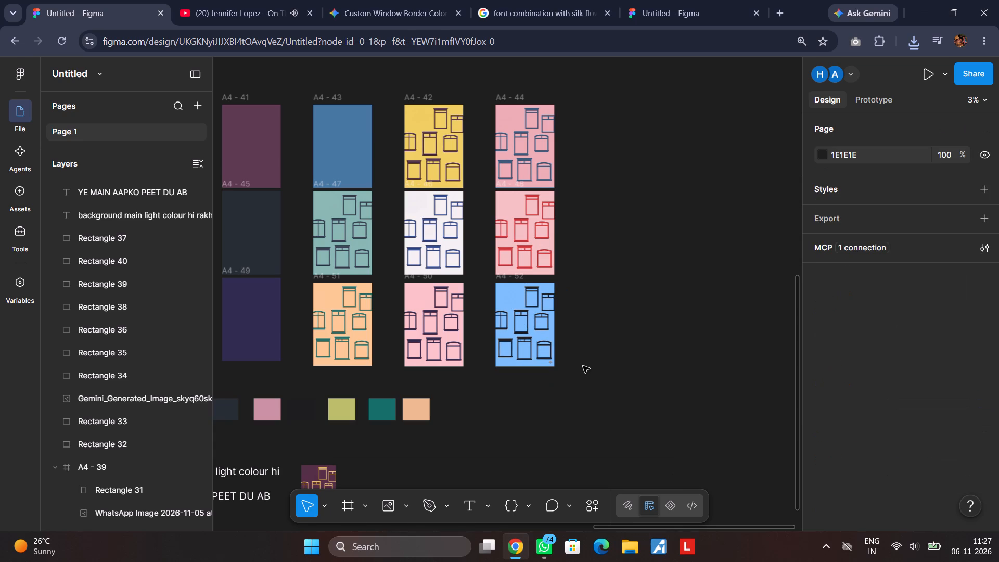
Delete the plain blue frame A4 - 43 and put a duplicate of frame A4 - 52 in its place, above A4 - 47.
{"action": "scroll", "coordinate": [583, 366], "scroll_direction": "right", "scroll_amount": 2}
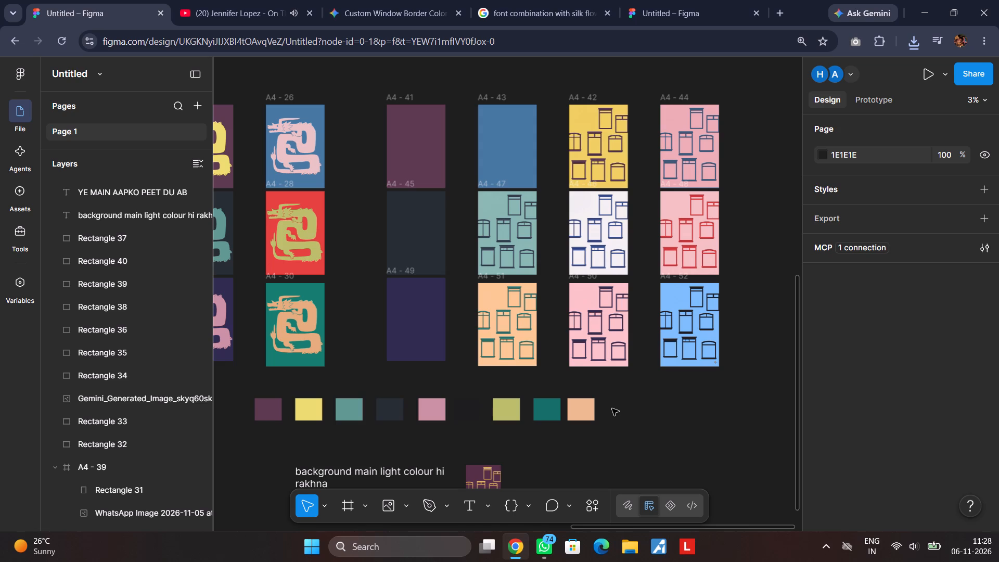
{"action": "scroll", "coordinate": [612, 408], "scroll_direction": "down", "scroll_amount": 1}
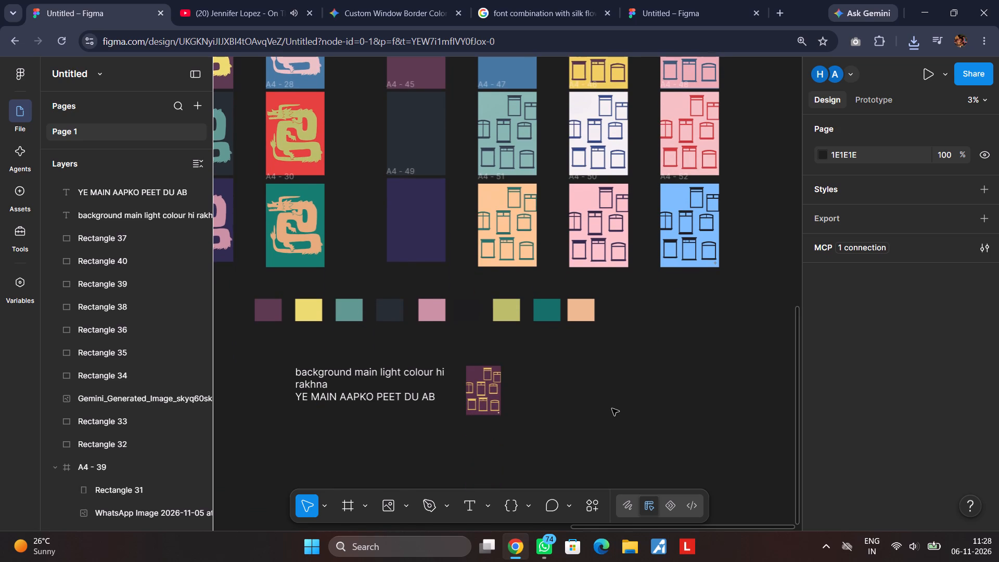
{"action": "scroll", "coordinate": [612, 408], "scroll_direction": "up", "scroll_amount": 1}
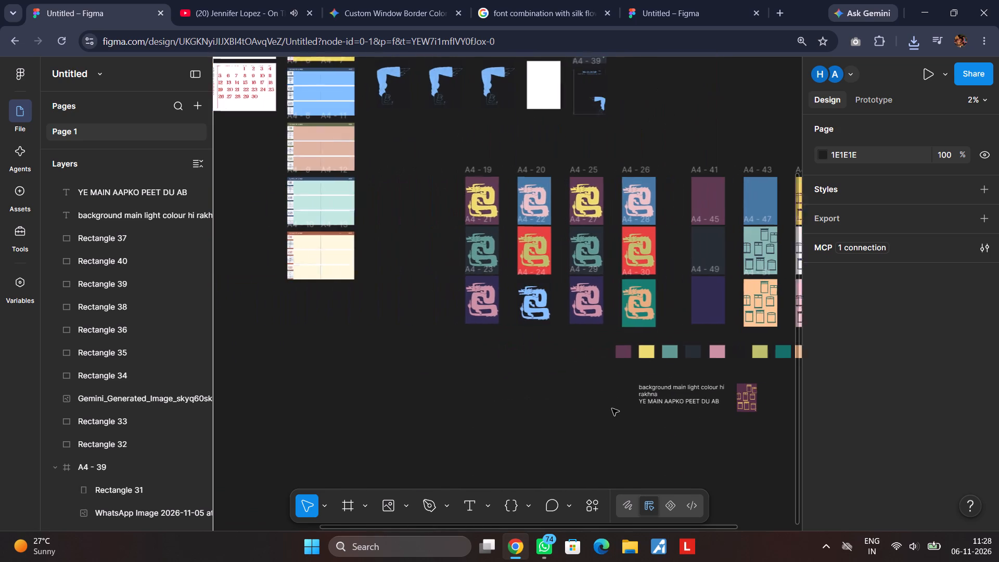
{"action": "scroll", "coordinate": [612, 408], "scroll_direction": "up", "scroll_amount": 1}
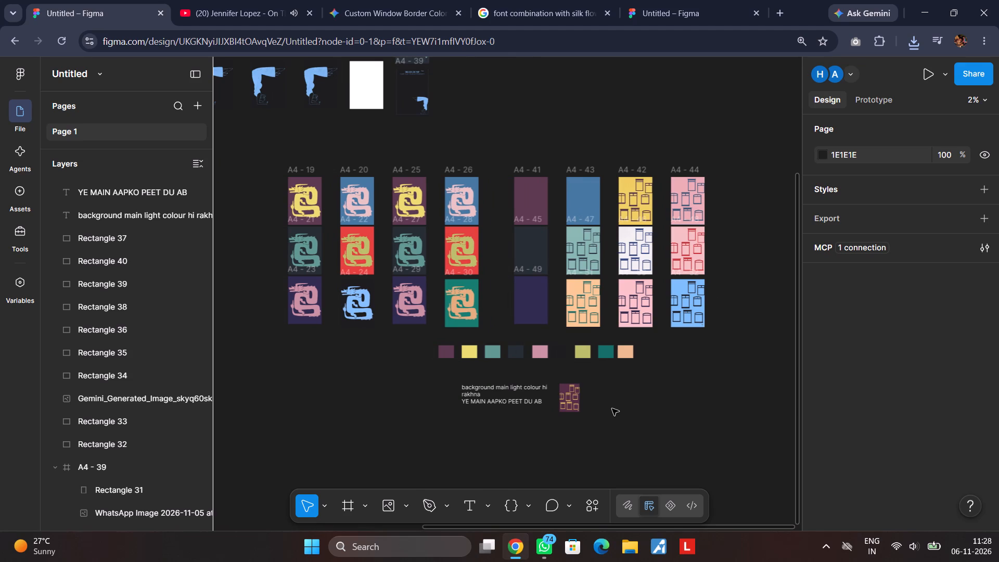
{"action": "scroll", "coordinate": [612, 408], "scroll_direction": "up", "scroll_amount": 1}
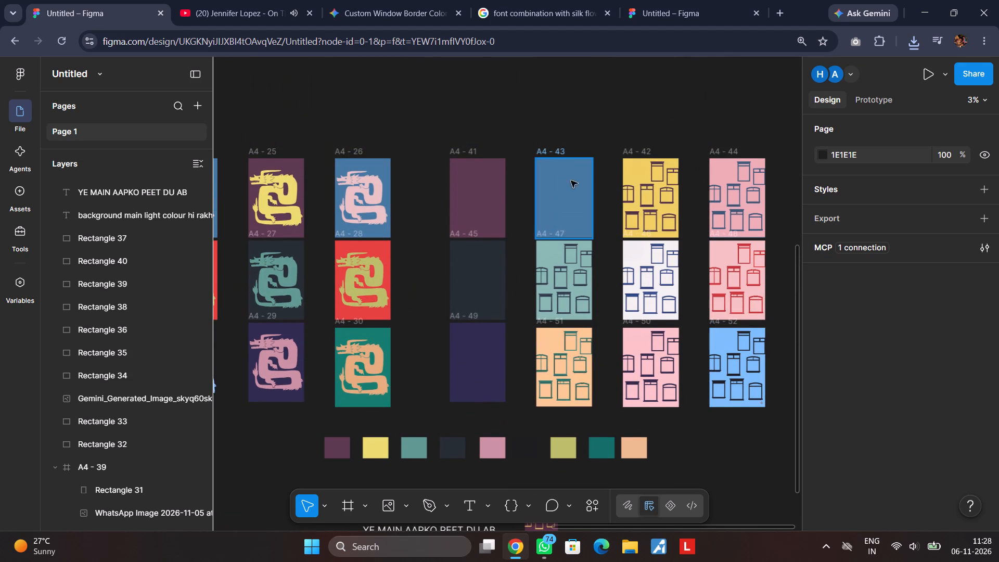
{"action": "left_click", "coordinate": [556, 151]}
{"action": "key", "text": "BackSpace"}
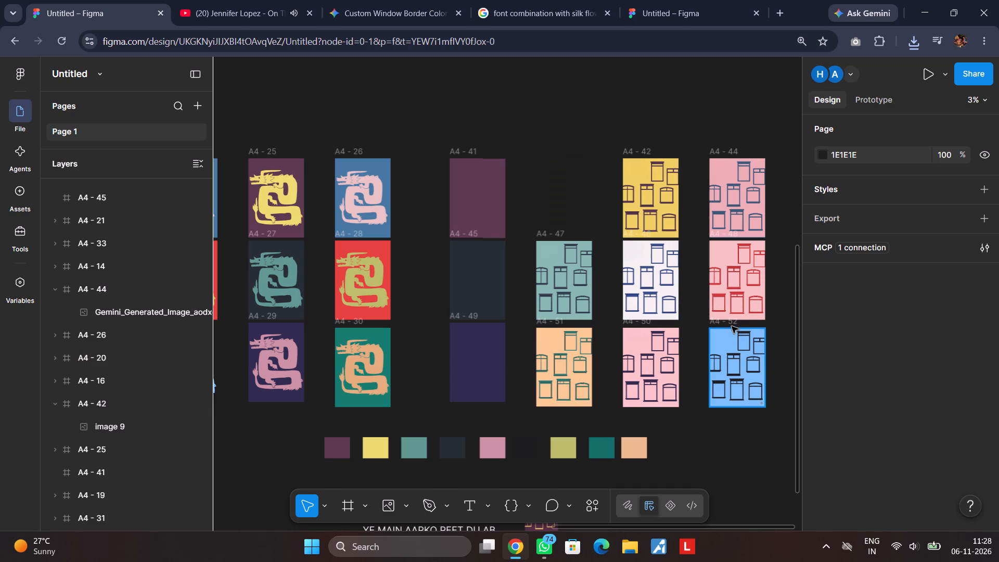
{"action": "left_click_drag", "start_coordinate": [731, 325], "coordinate": [565, 171], "text": "alt"}
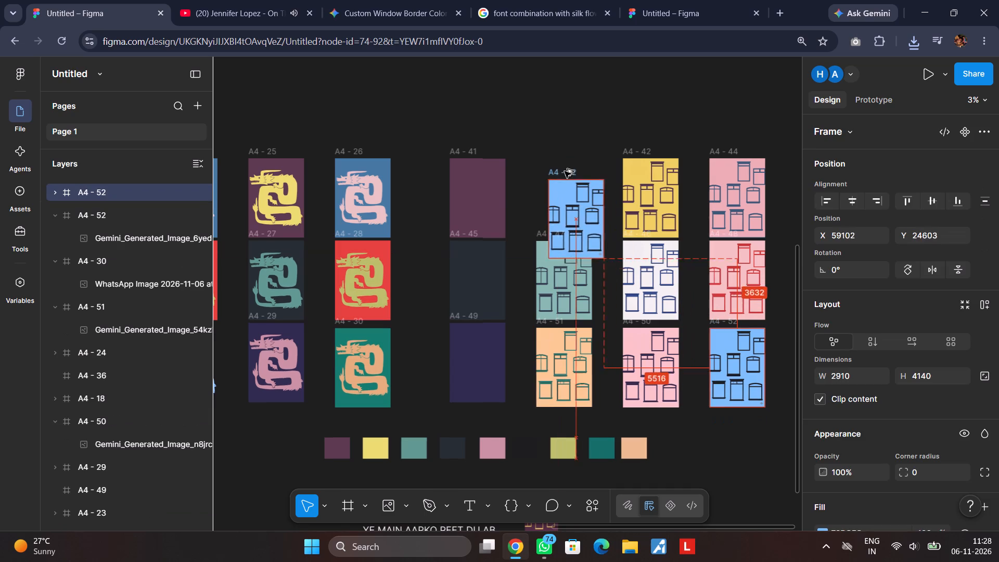
{"action": "left_click_drag", "start_coordinate": [565, 171], "coordinate": [558, 148], "text": "alt"}
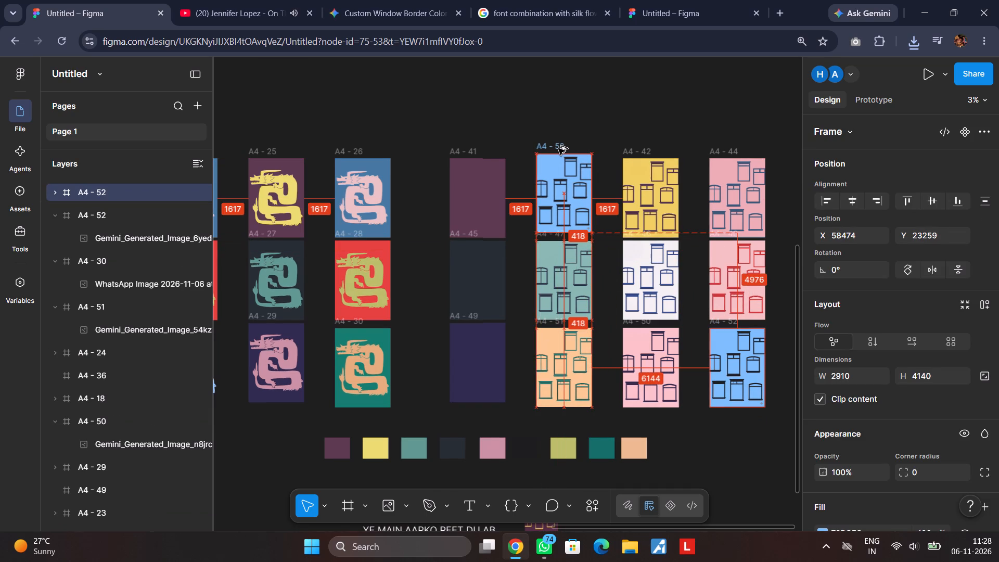
{"action": "left_click_drag", "start_coordinate": [558, 148], "coordinate": [558, 153], "text": "alt"}
{"action": "left_click", "coordinate": [561, 129]}
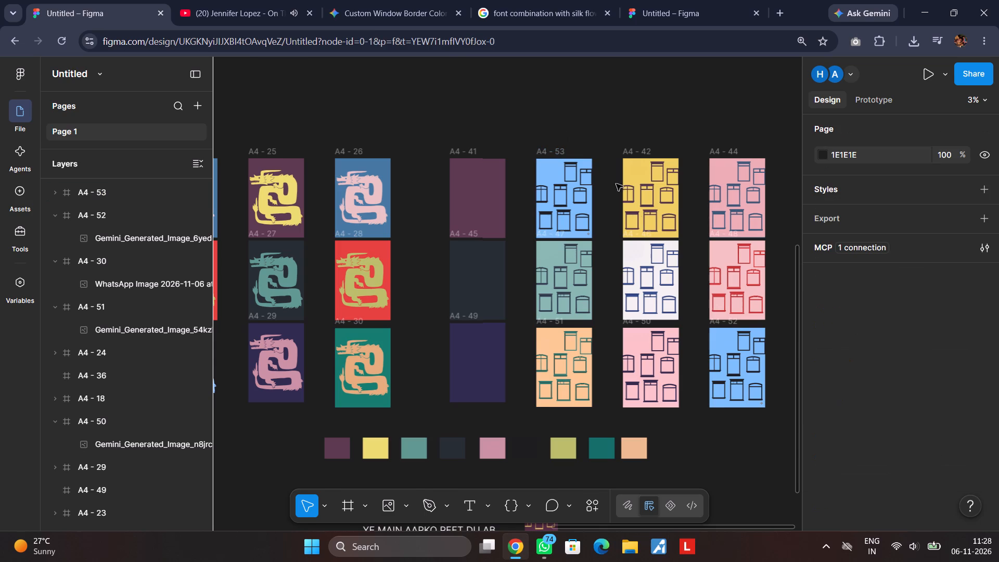
Delete the plain maroon frame A4 - 41 and put a duplicate of the pink window frame A4 - 44 in its place.
{"action": "left_click", "coordinate": [462, 150]}
{"action": "key", "text": "BackSpace"}
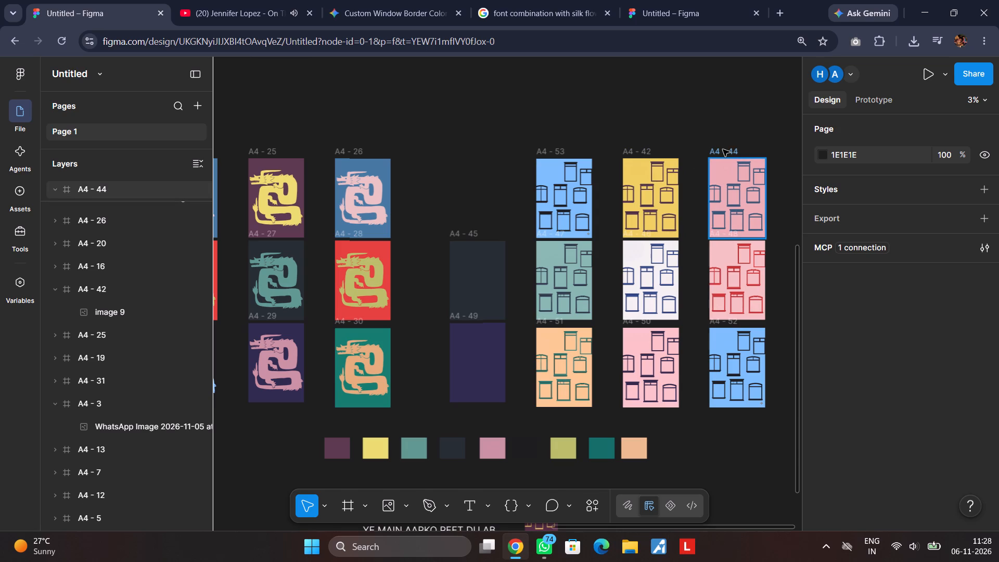
{"action": "left_click_drag", "start_coordinate": [723, 149], "coordinate": [464, 147], "text": "alt"}
{"action": "left_click", "coordinate": [486, 100]}
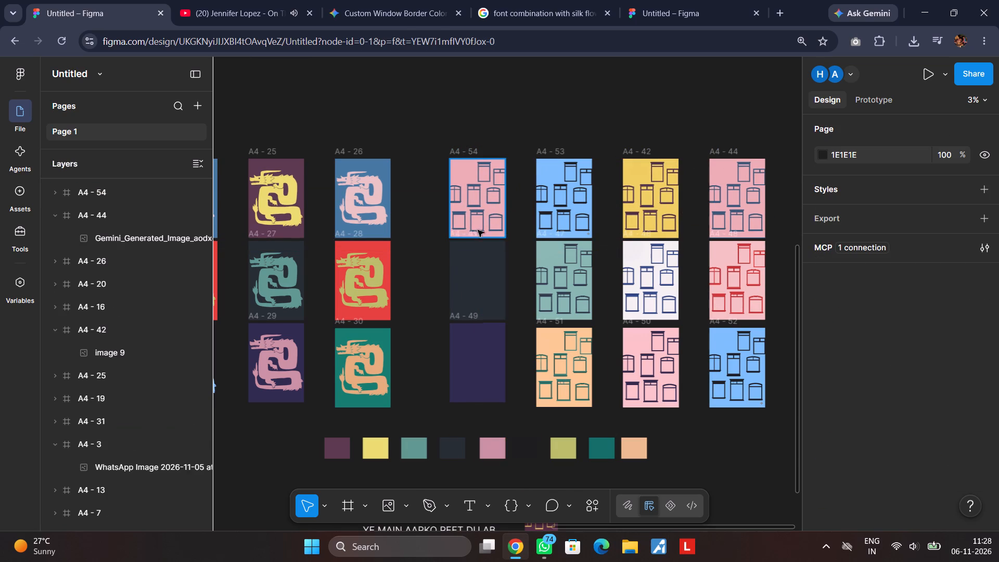
Delete the empty dark frame A4 - 45 and fill its spot with a duplicate of the white window frame A4 - 46.
{"action": "left_click", "coordinate": [468, 240]}
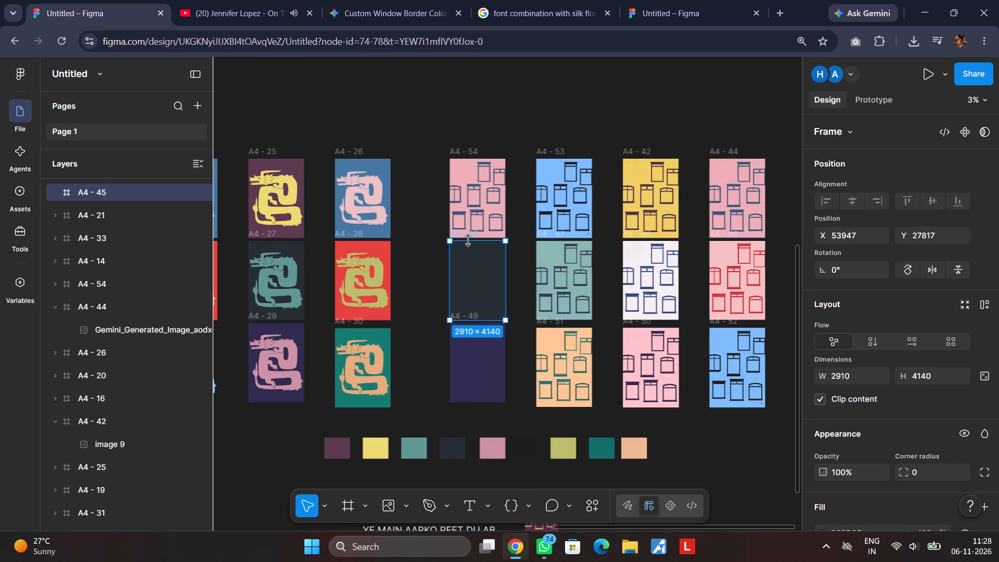
{"action": "key", "text": "BackSpace"}
{"action": "left_click_drag", "start_coordinate": [631, 233], "coordinate": [558, 236], "text": "alt"}
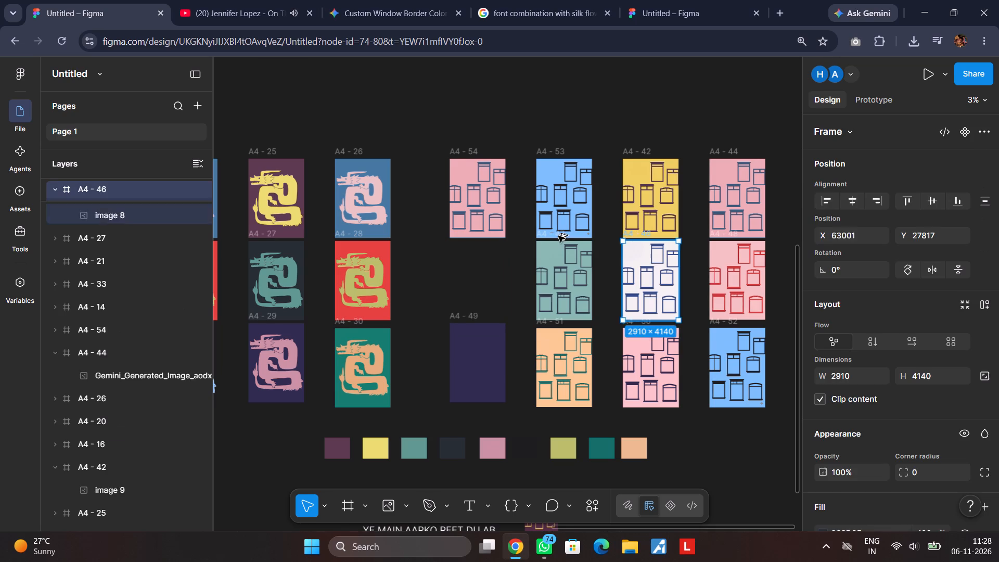
{"action": "left_click_drag", "start_coordinate": [558, 236], "coordinate": [463, 236], "text": "alt"}
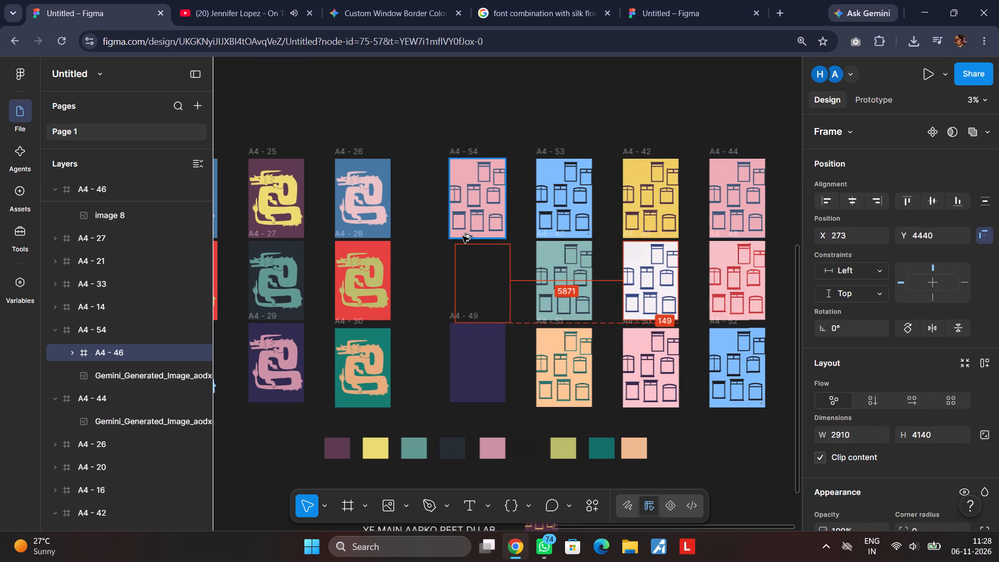
{"action": "left_click_drag", "start_coordinate": [463, 236], "coordinate": [415, 229], "text": "alt"}
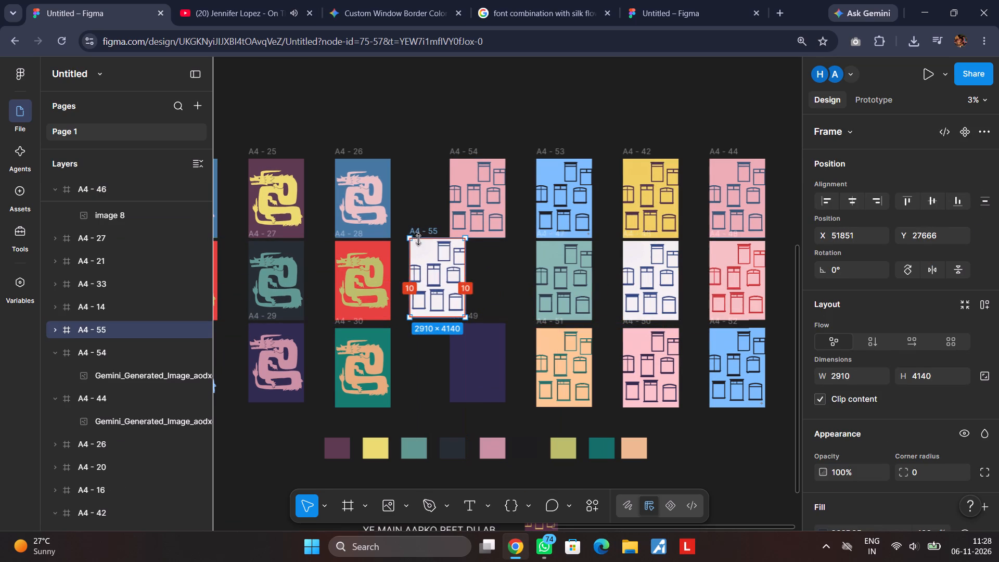
{"action": "left_click_drag", "start_coordinate": [419, 249], "coordinate": [459, 253]}
{"action": "left_click", "coordinate": [433, 259]}
Delete the plain purple frame A4 - 49 and put a duplicate of the yellow window frame A4 - 42 in its place.
{"action": "left_click", "coordinate": [469, 360]}
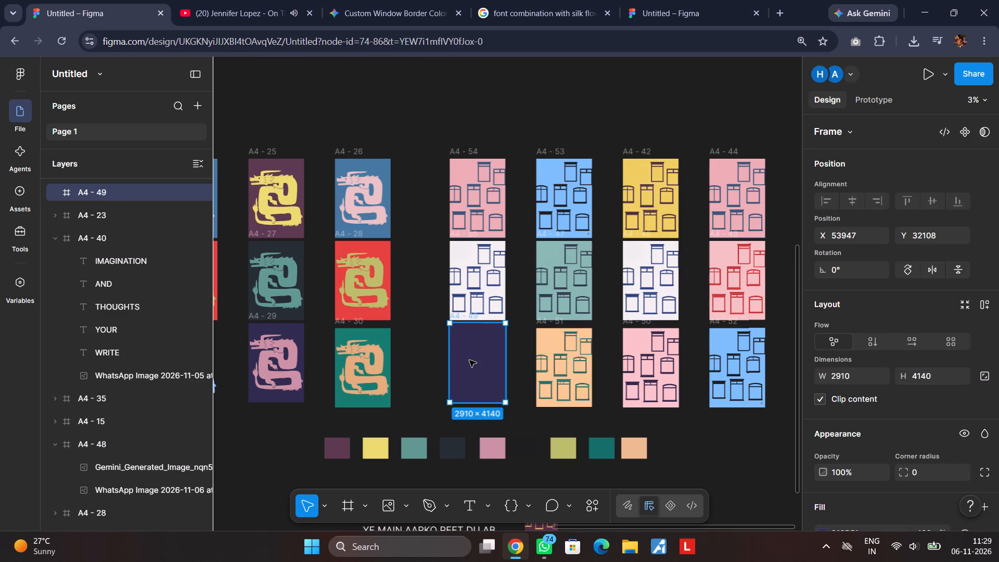
{"action": "key", "text": "BackSpace"}
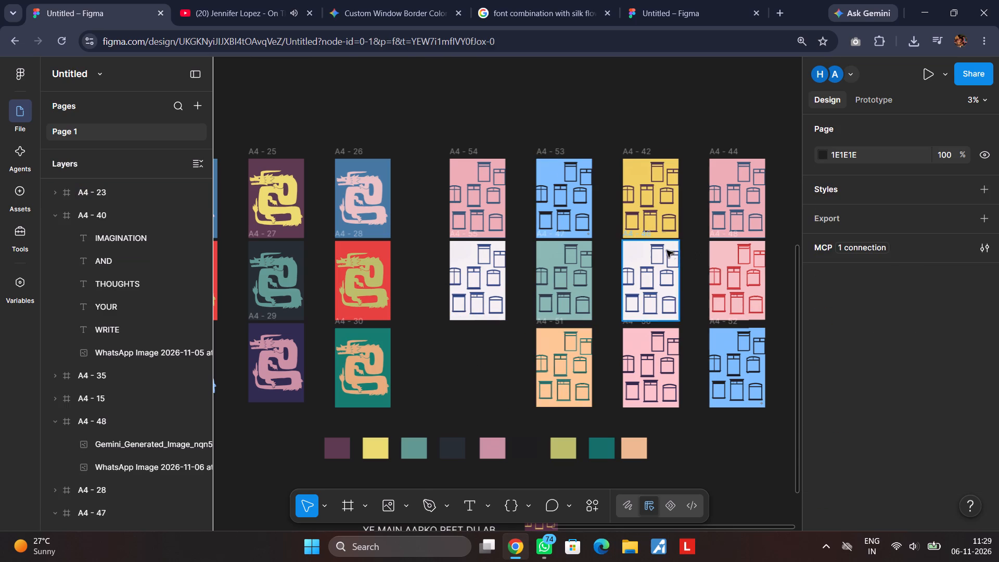
{"action": "left_click_drag", "start_coordinate": [638, 157], "coordinate": [462, 317], "text": "alt"}
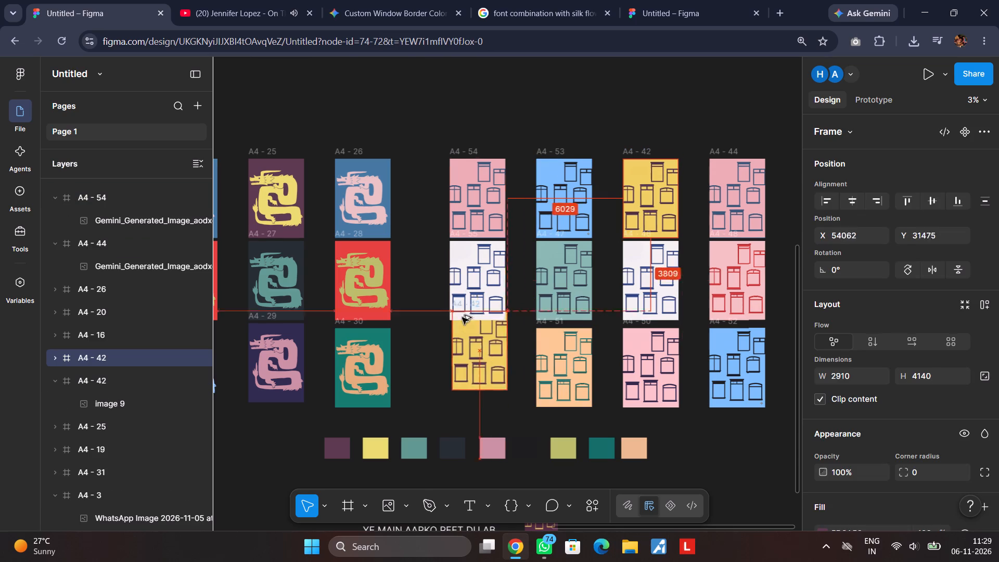
{"action": "left_click_drag", "start_coordinate": [462, 317], "coordinate": [464, 324], "text": "alt"}
{"action": "left_click", "coordinate": [409, 347]}
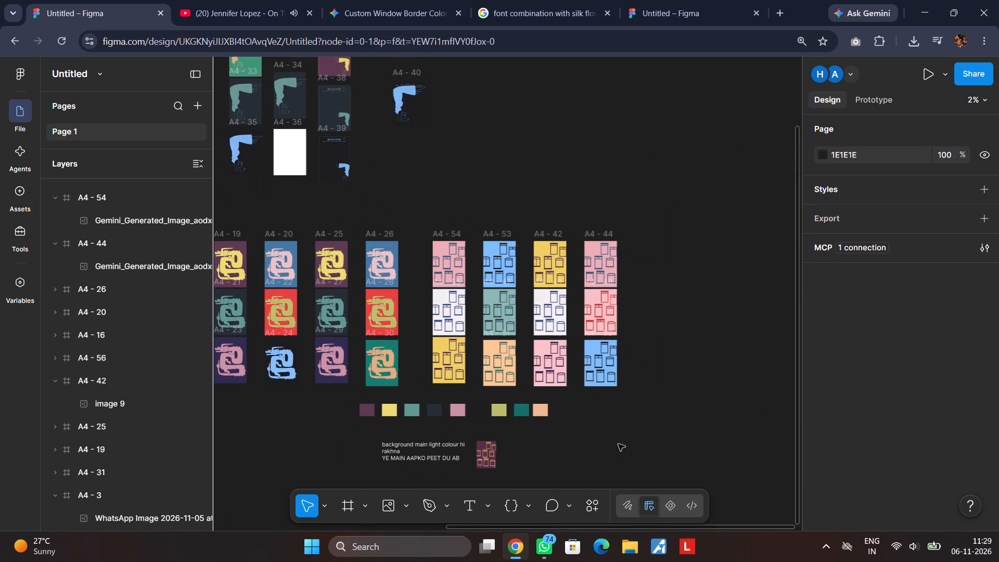
Select the whole row of colour swatches beneath the A4 frames and delete it.
{"action": "left_click", "coordinate": [615, 442]}
{"action": "scroll", "coordinate": [615, 442], "scroll_direction": "right", "scroll_amount": 2}
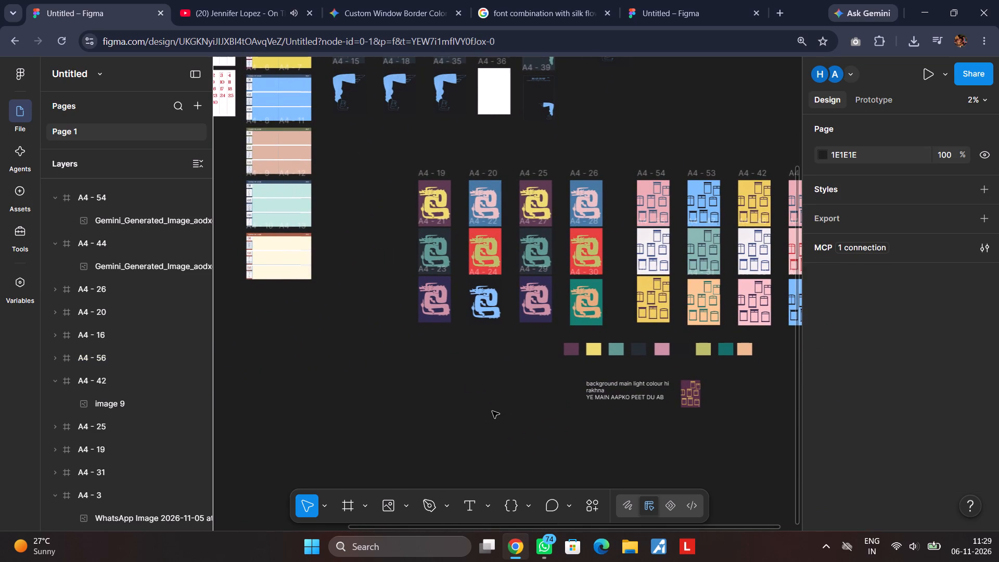
{"action": "left_click_drag", "start_coordinate": [530, 335], "coordinate": [771, 361]}
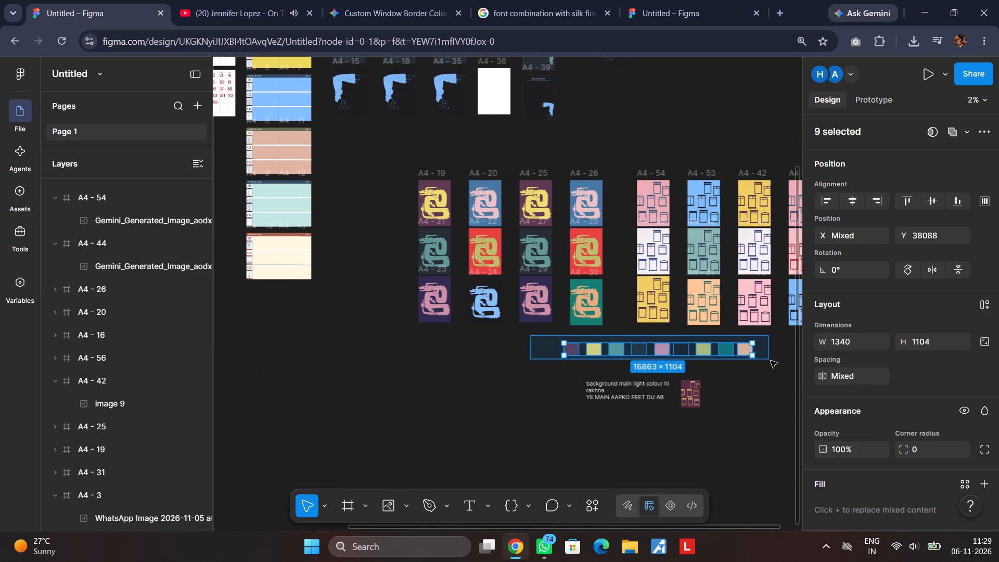
{"action": "left_click_drag", "start_coordinate": [771, 361], "coordinate": [772, 363]}
{"action": "key", "text": "BackSpace"}
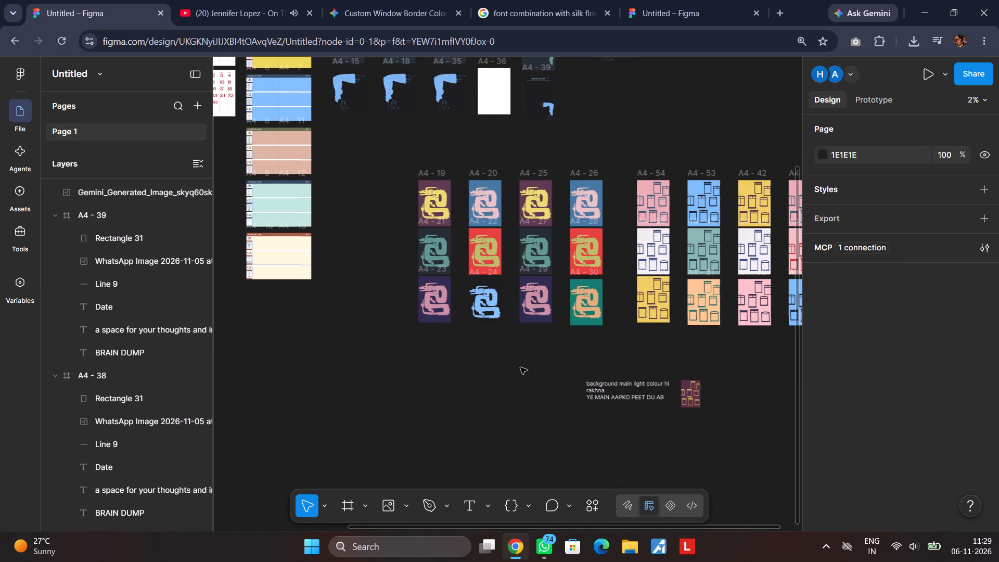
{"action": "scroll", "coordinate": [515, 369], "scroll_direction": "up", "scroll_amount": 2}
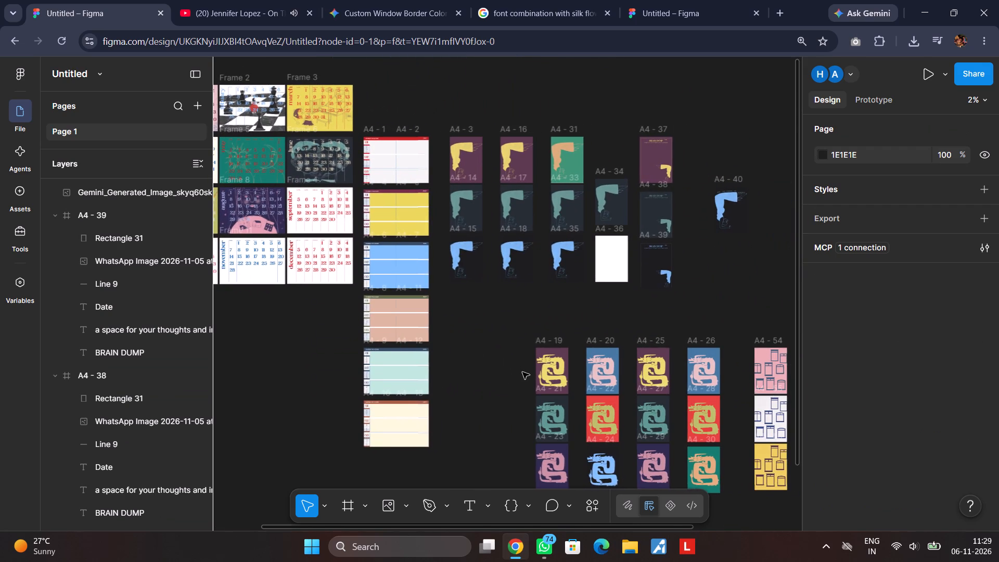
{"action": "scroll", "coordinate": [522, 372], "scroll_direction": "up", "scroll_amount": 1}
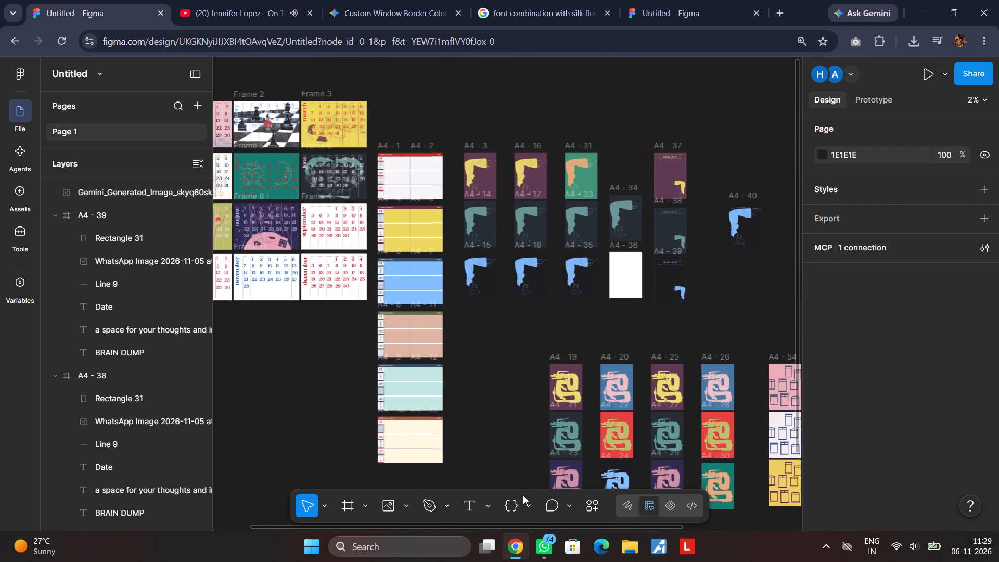
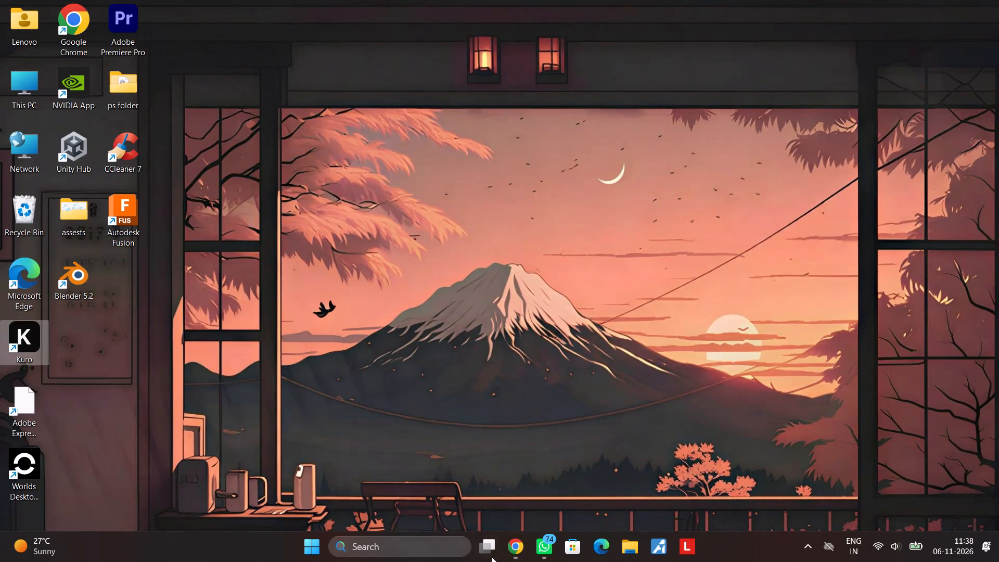
Return to the Figma design in Chrome and look over the A4 window-pattern frames and the note beneath them.
{"action": "left_click", "coordinate": [513, 557]}
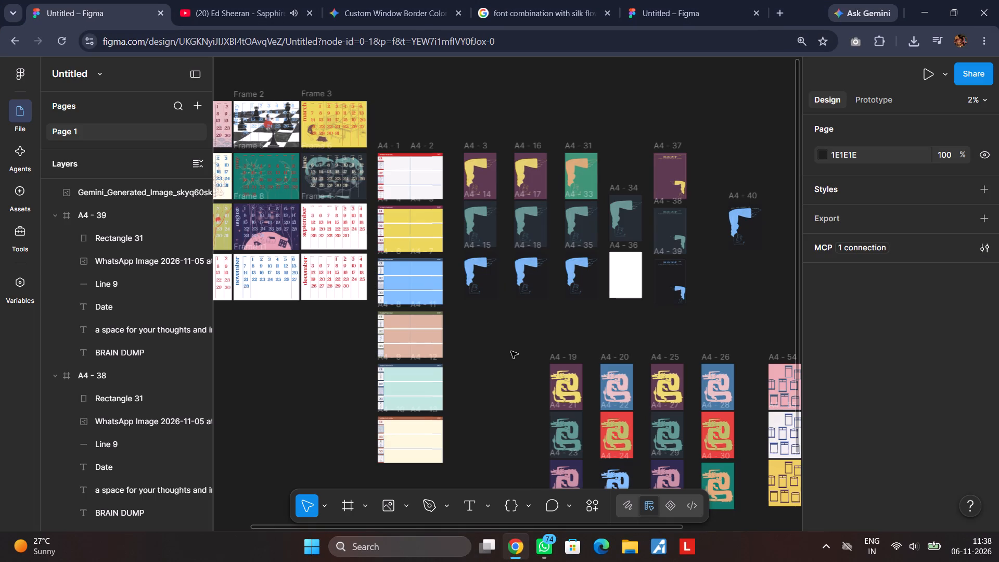
{"action": "scroll", "coordinate": [507, 348], "scroll_direction": "down", "scroll_amount": 2}
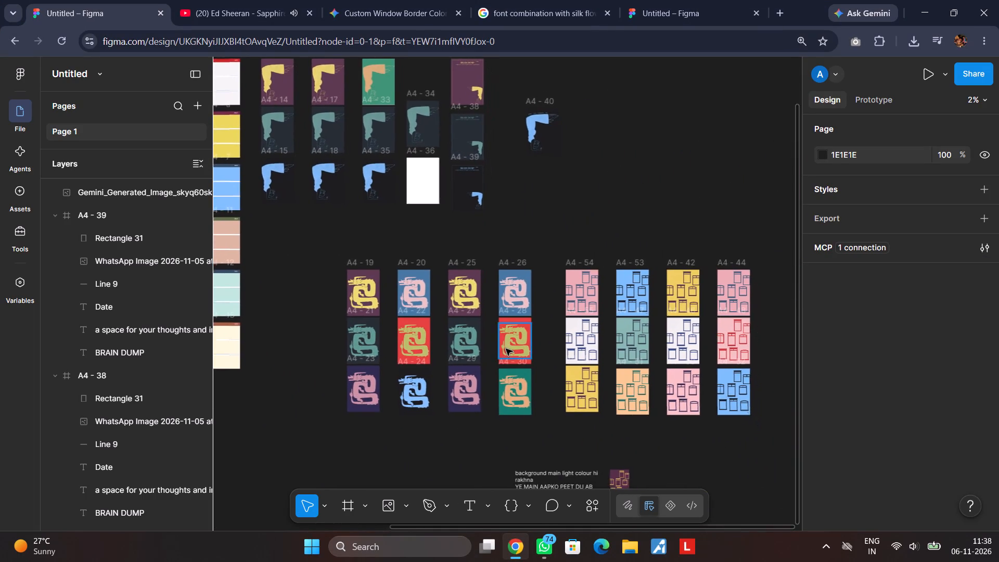
{"action": "scroll", "coordinate": [506, 349], "scroll_direction": "down", "scroll_amount": 1}
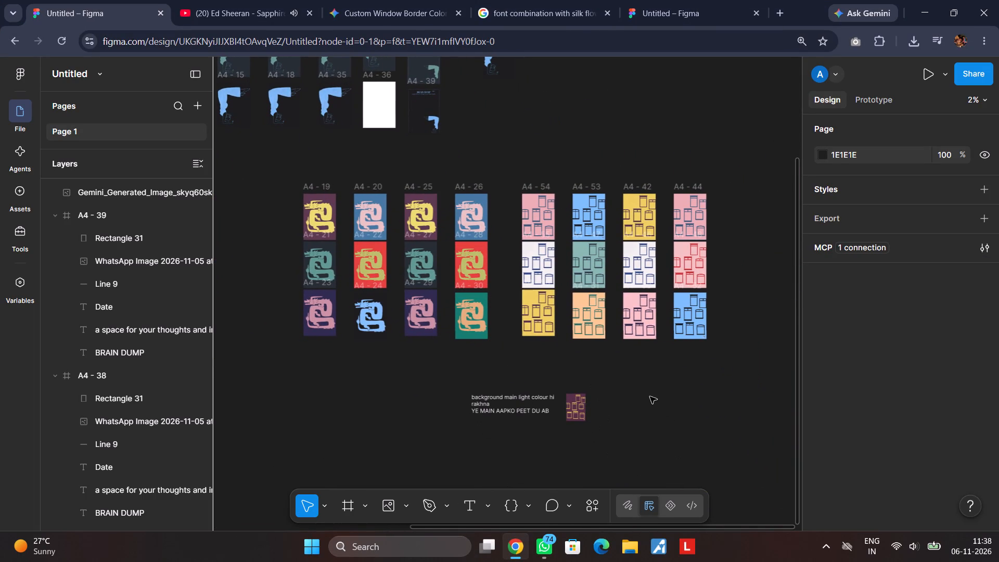